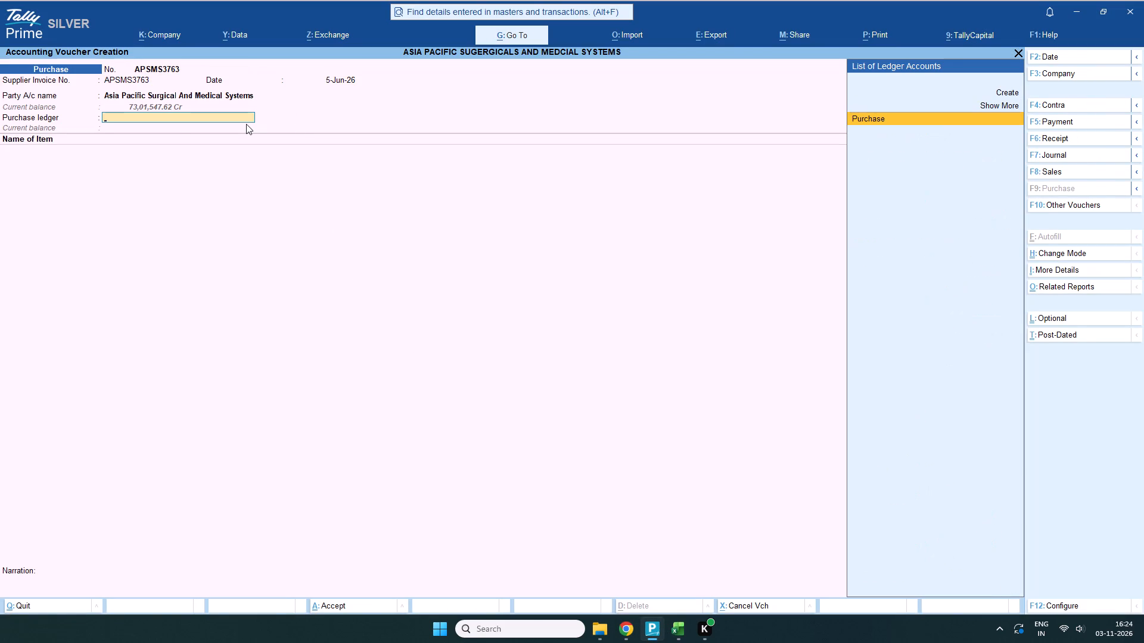
Set the purchase ledger of the purchase voucher to Purchase.
key(Return)
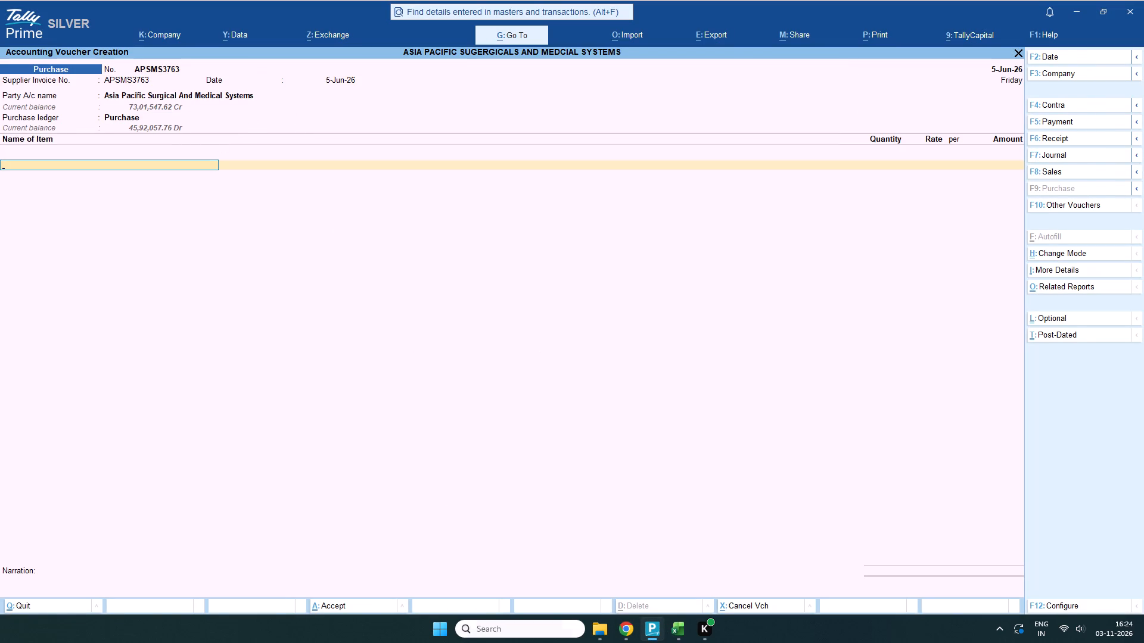
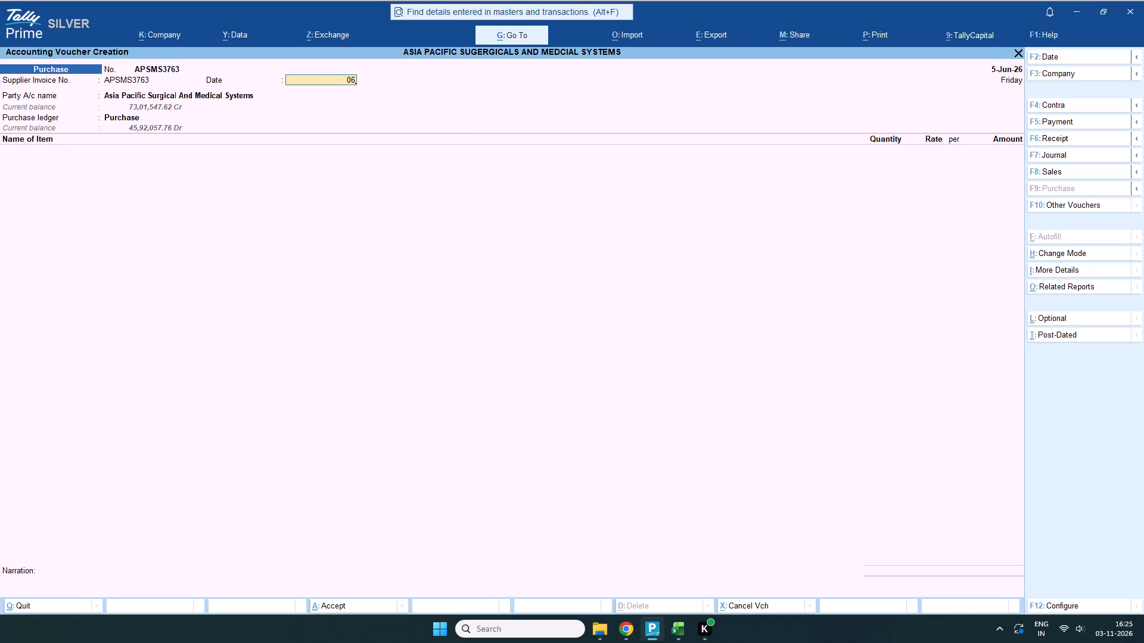
Set the supplier invoice date of the purchase voucher to 06-06-2026.
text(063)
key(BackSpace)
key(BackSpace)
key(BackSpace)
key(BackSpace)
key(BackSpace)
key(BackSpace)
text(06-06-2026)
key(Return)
Change the voucher date of the purchase voucher to 6-6-2026.
click(1050, 50)
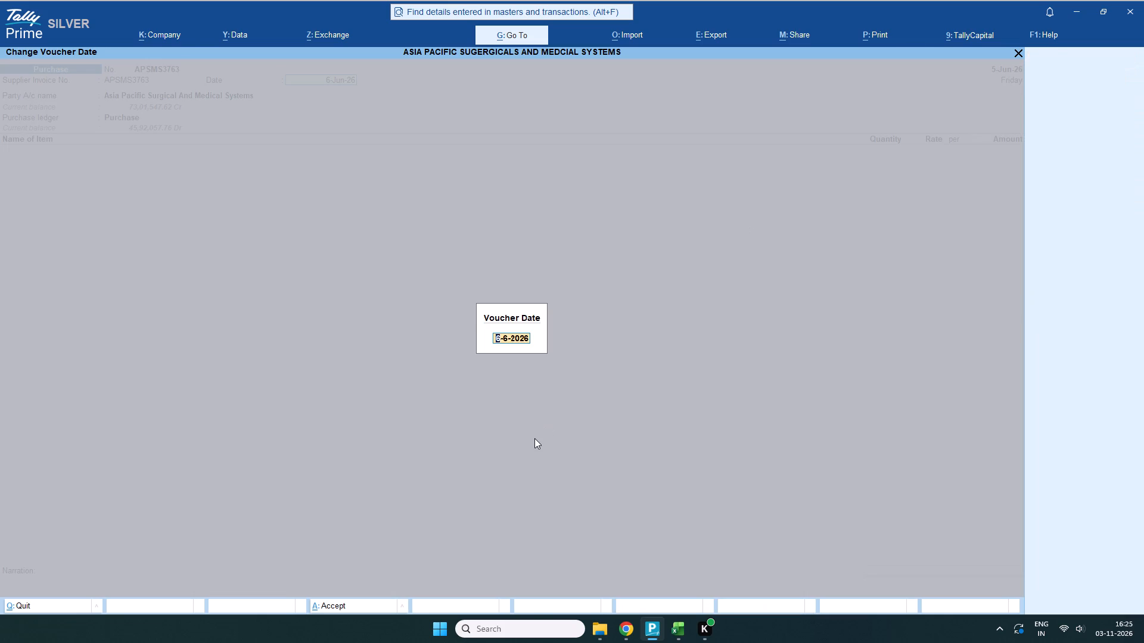
key(Return)
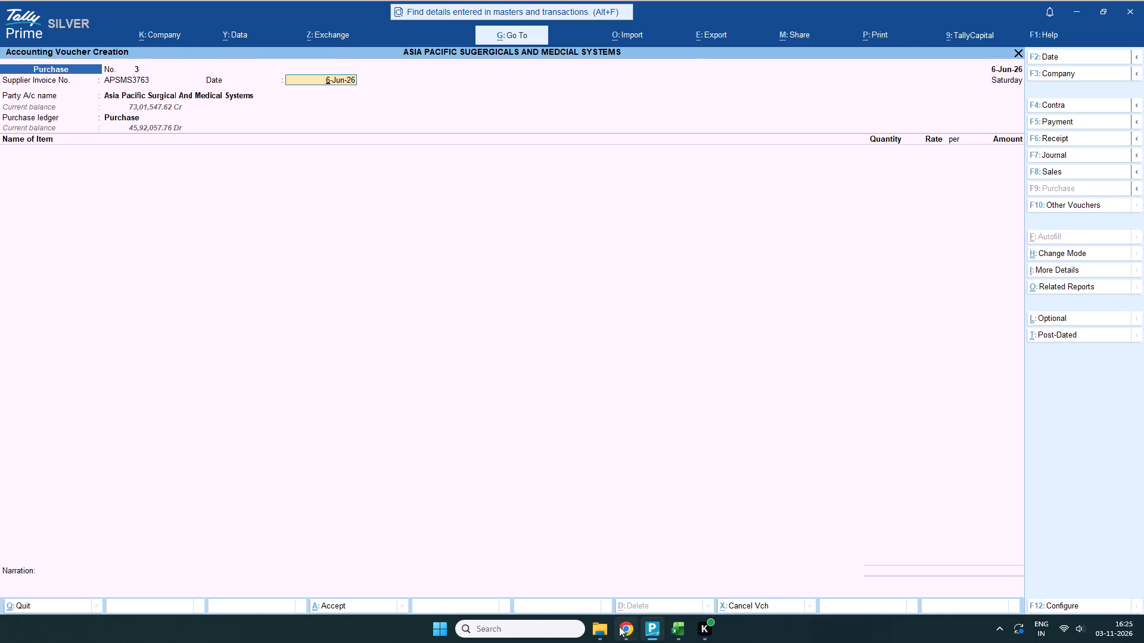
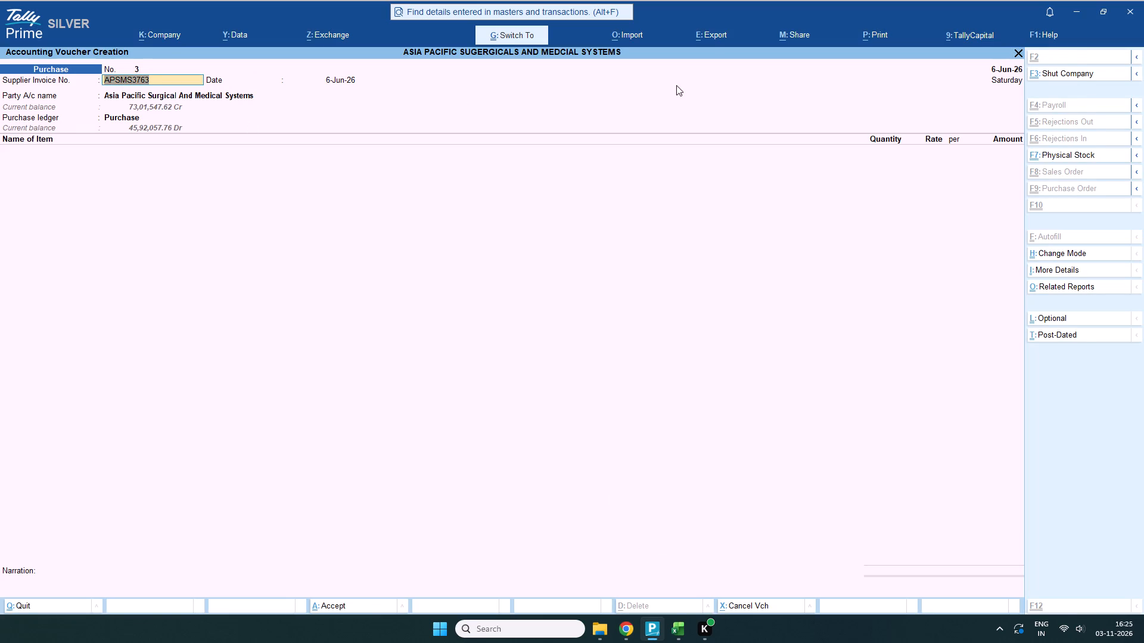
Set the purchase voucher number to APSMS3763 and keep the existing supplier invoice number, date, party account and purchase ledger.
click(170, 70)
key(ctrl+v)
key(Return)
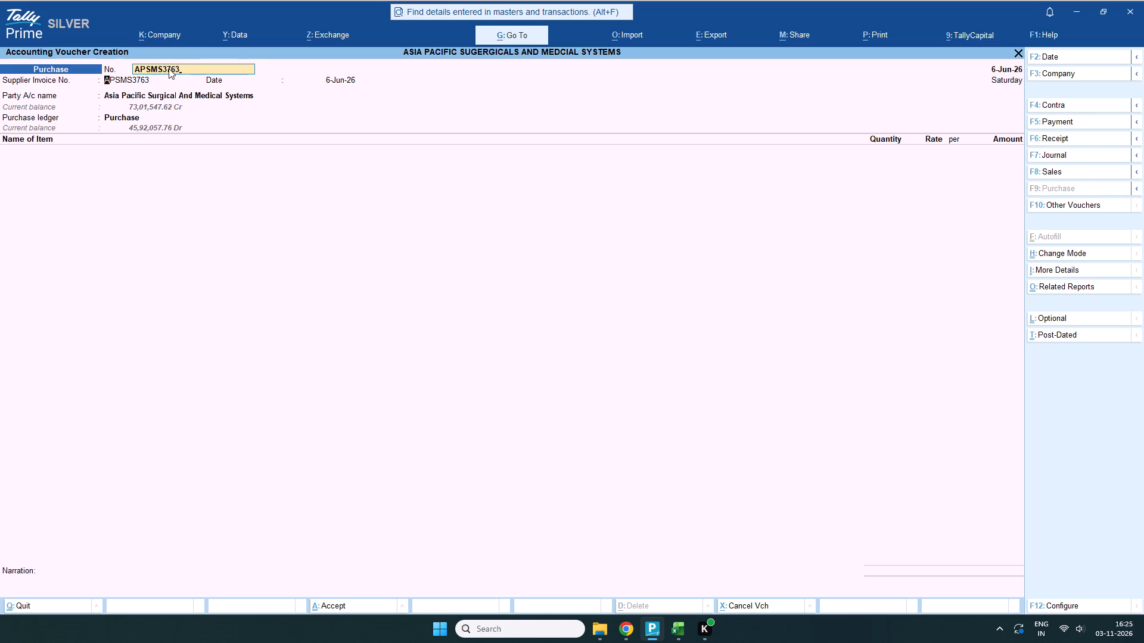
key(Return)
key(Return)
key(Return)
key(Return)
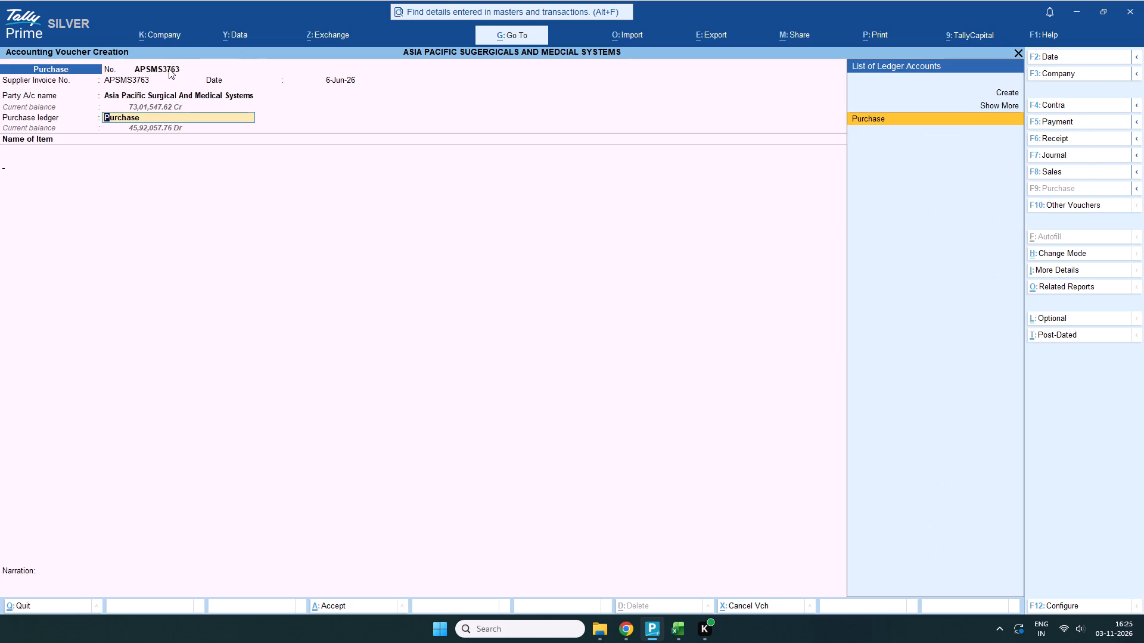
Clear the End of List entry from the first item line and return to the purchase ledger field.
key(Return)
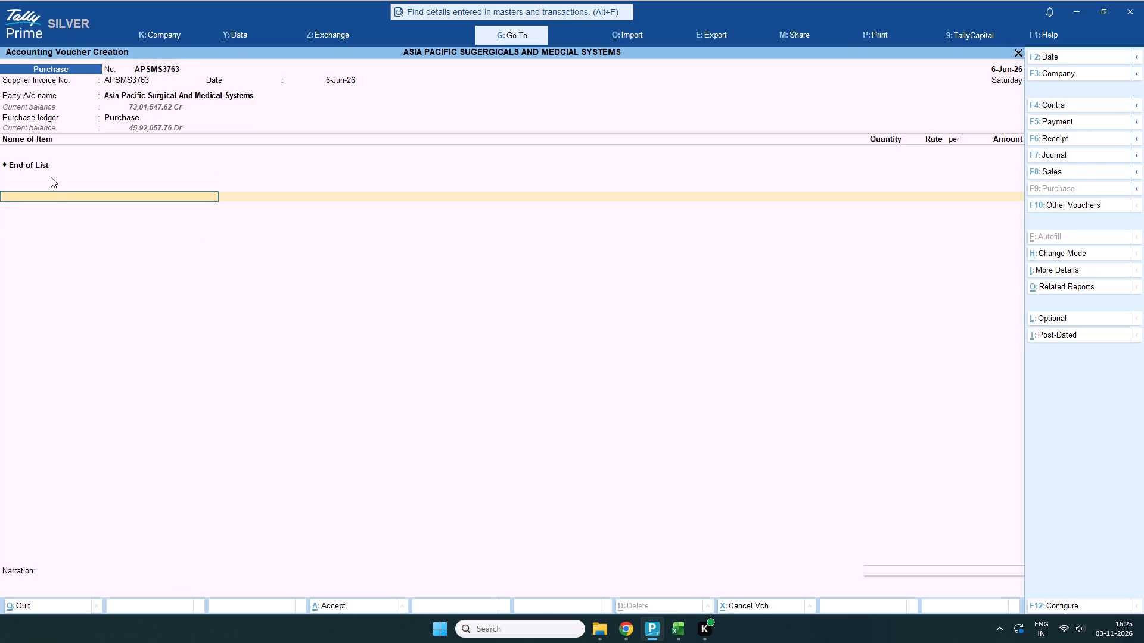
click(36, 160)
drag(4, 161, 104, 169)
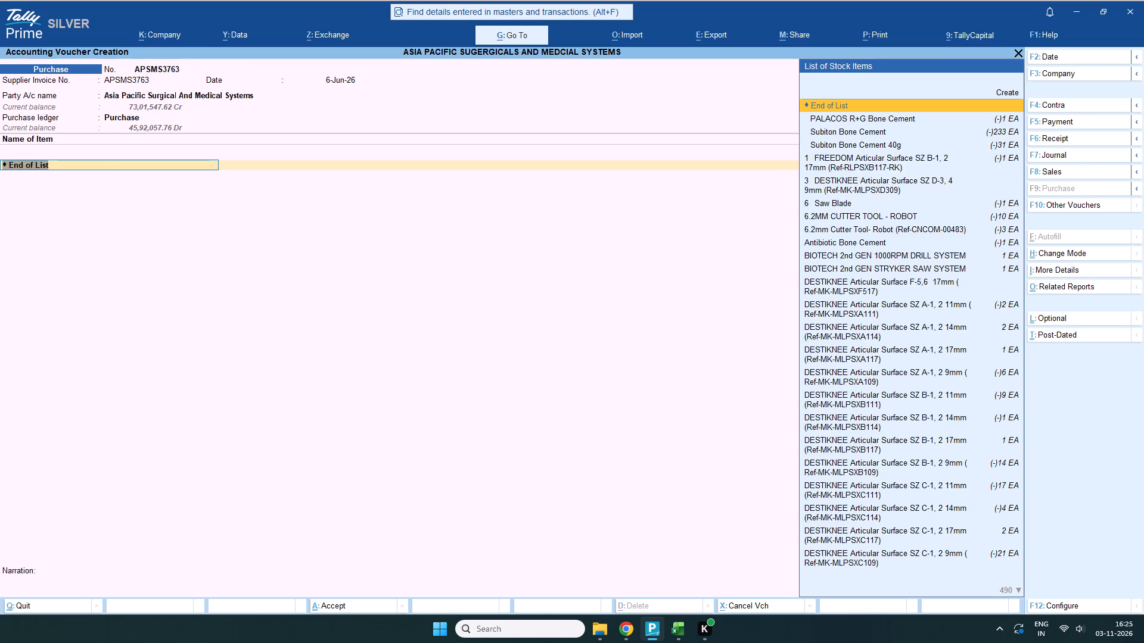
key(BackSpace)
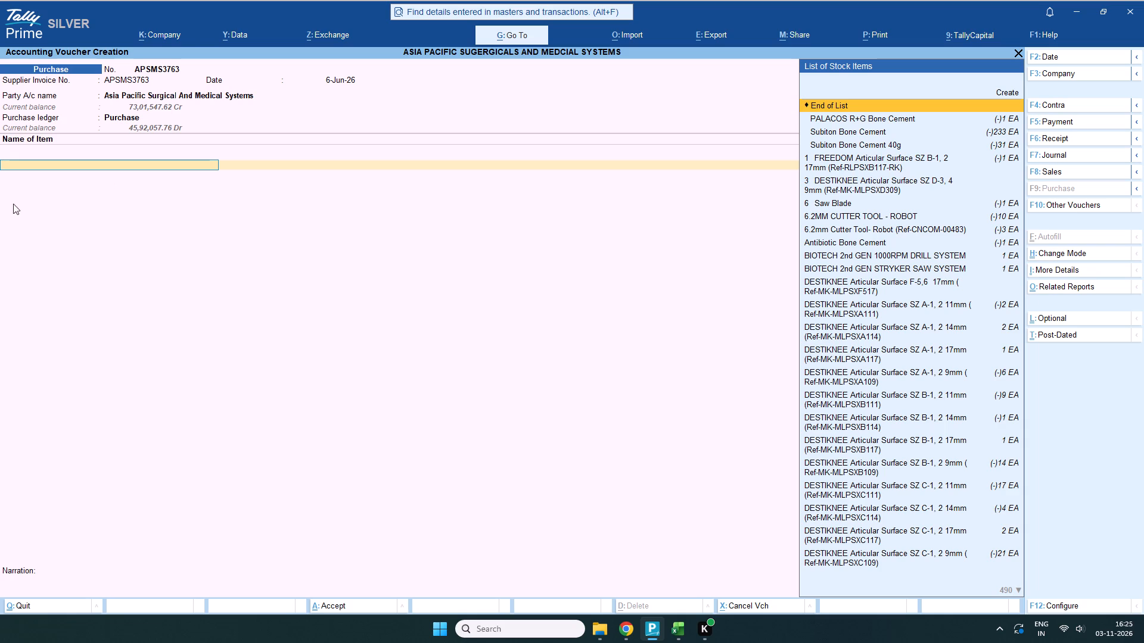
click(122, 106)
click(119, 117)
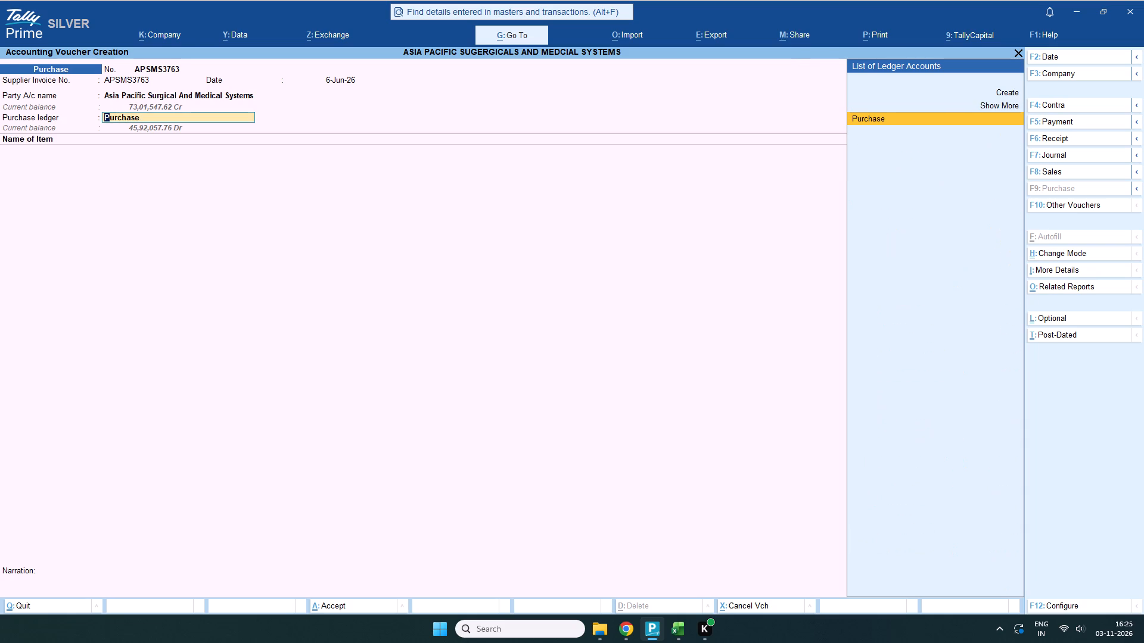
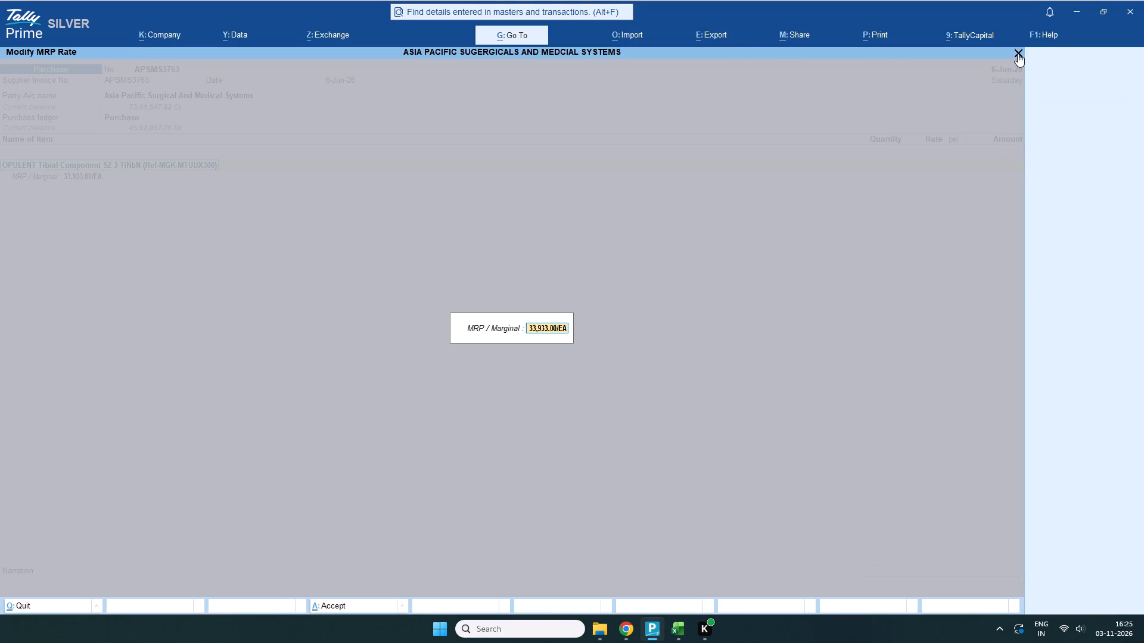
Open the OPULENT Tibial Component SZ 3 TiNbN stock item for alteration from the voucher and go through its details to GST applicability.
click(1018, 52)
key(ctrl+Return)
key(Return)
key(Return)
key(Return)
key(Return)
key(Return)
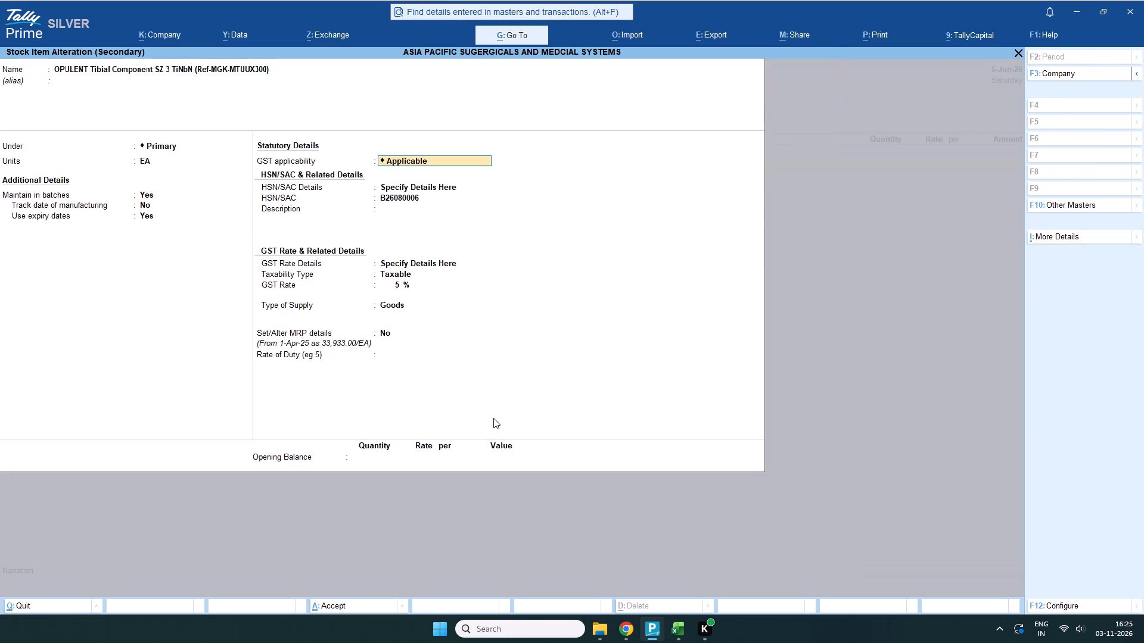
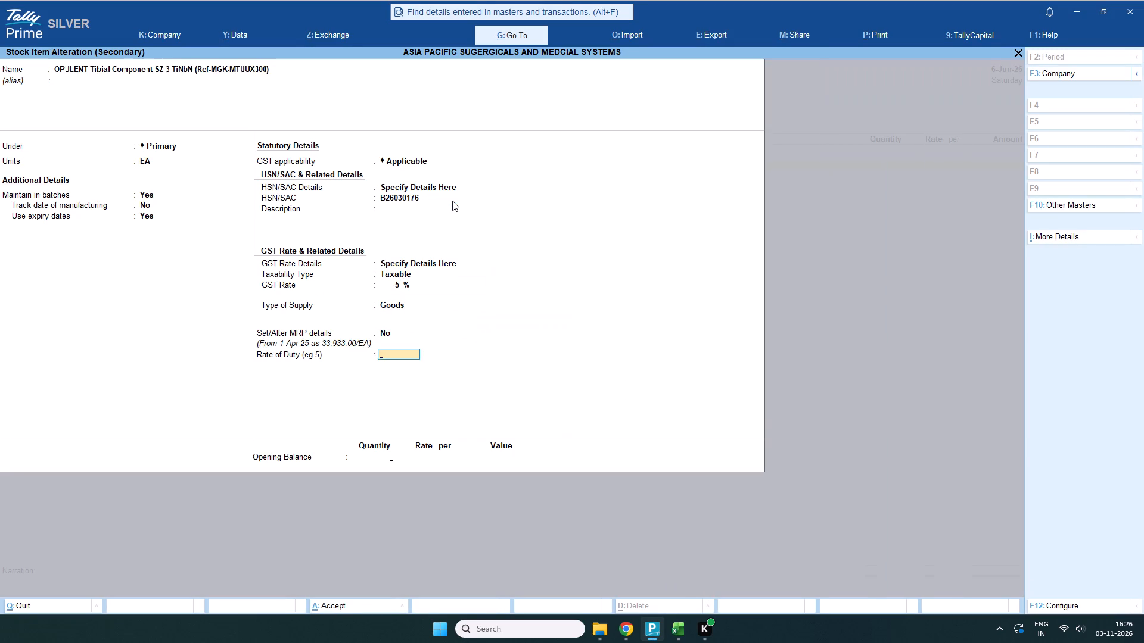
Save the OPULENT Tibial Component SZ 3 TiNbN stock item with its duty rate blank and keep its existing MRP/Marginal rate.
key(Return)
key(Return)
key(shift+Return)
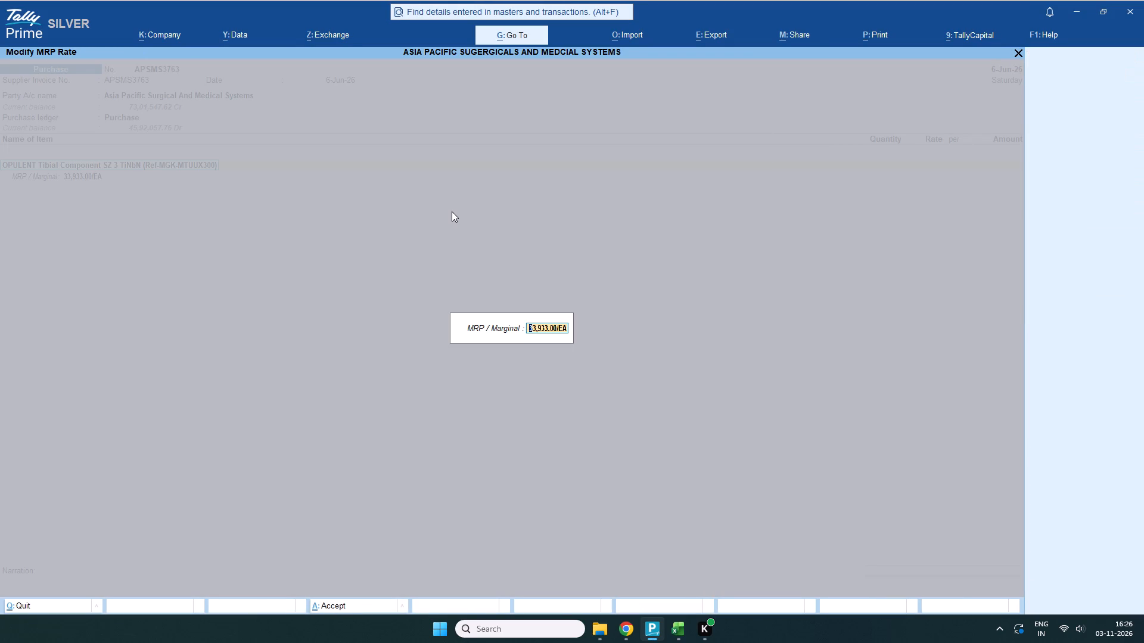
key(Return)
Allocate 1 EA of the tibial component to batch B26030176 with tracking number Not Applicable, keeping the prefilled rate and amount.
scroll(496, 192, up, 1)
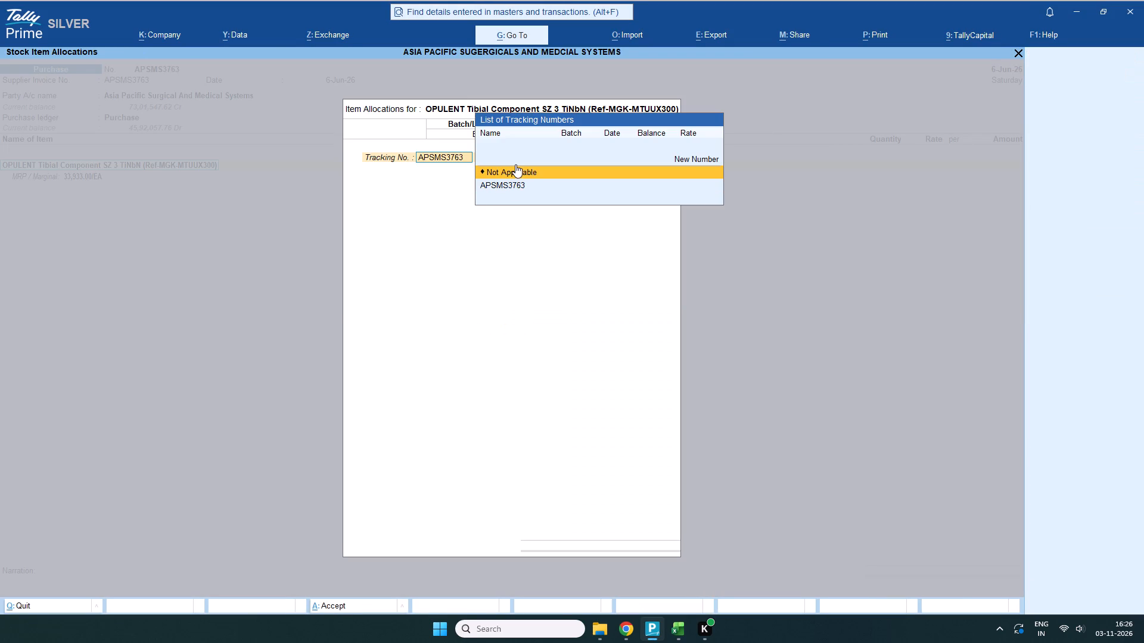
click(515, 166)
scroll(502, 172, down, 1)
click(500, 171)
key(ctrl+v)
key(Return)
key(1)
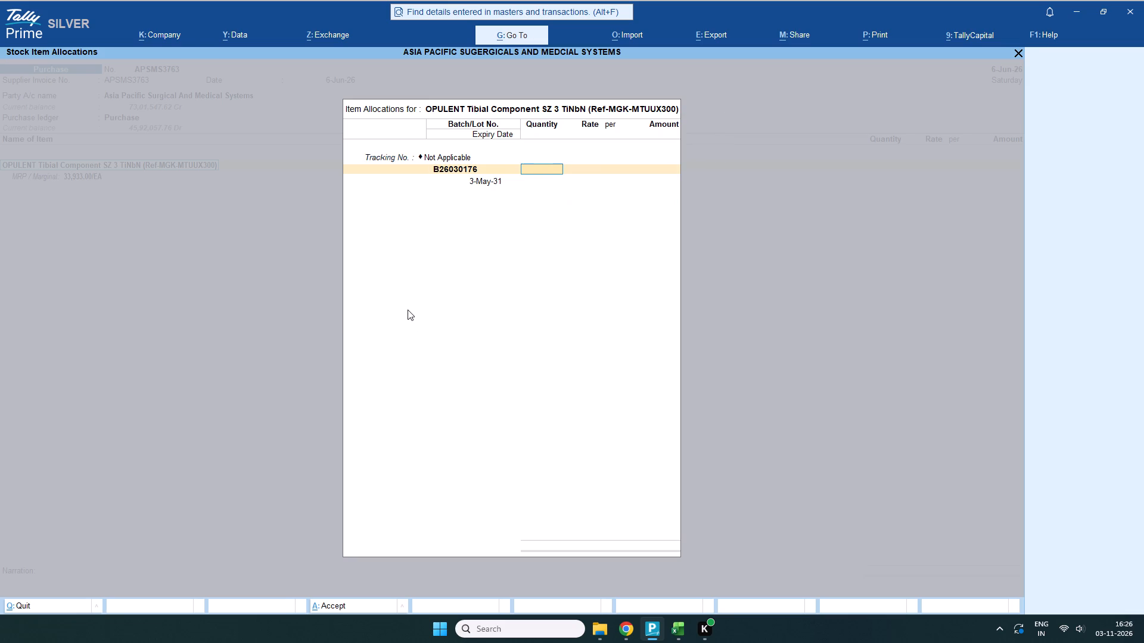
key(Return)
key(Return)
key(Return)
key(Return)
key(Return)
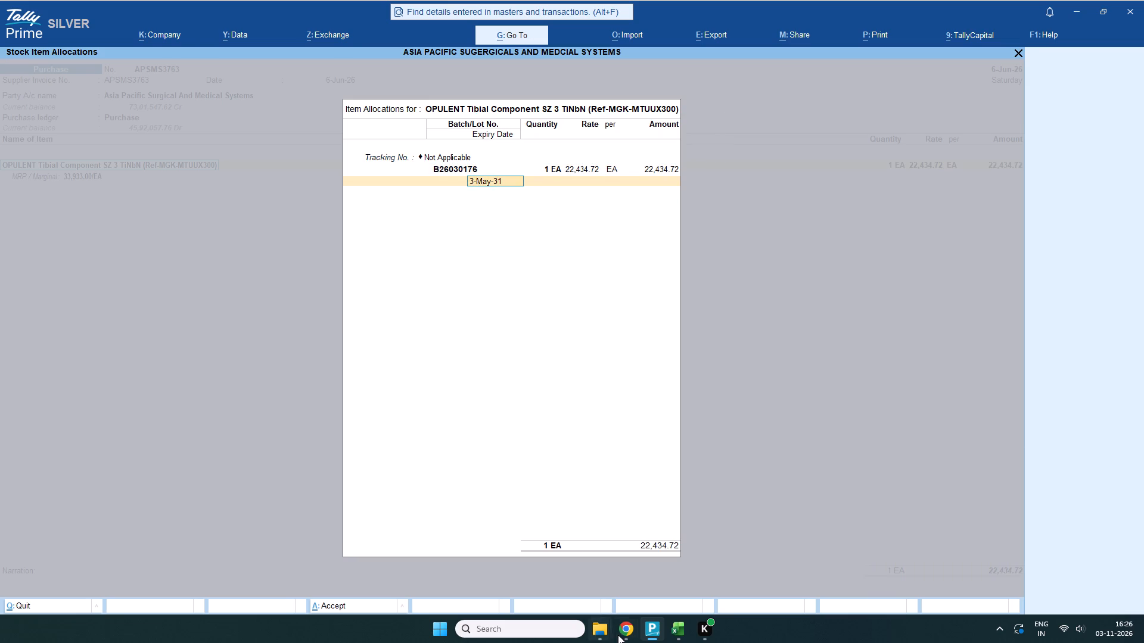
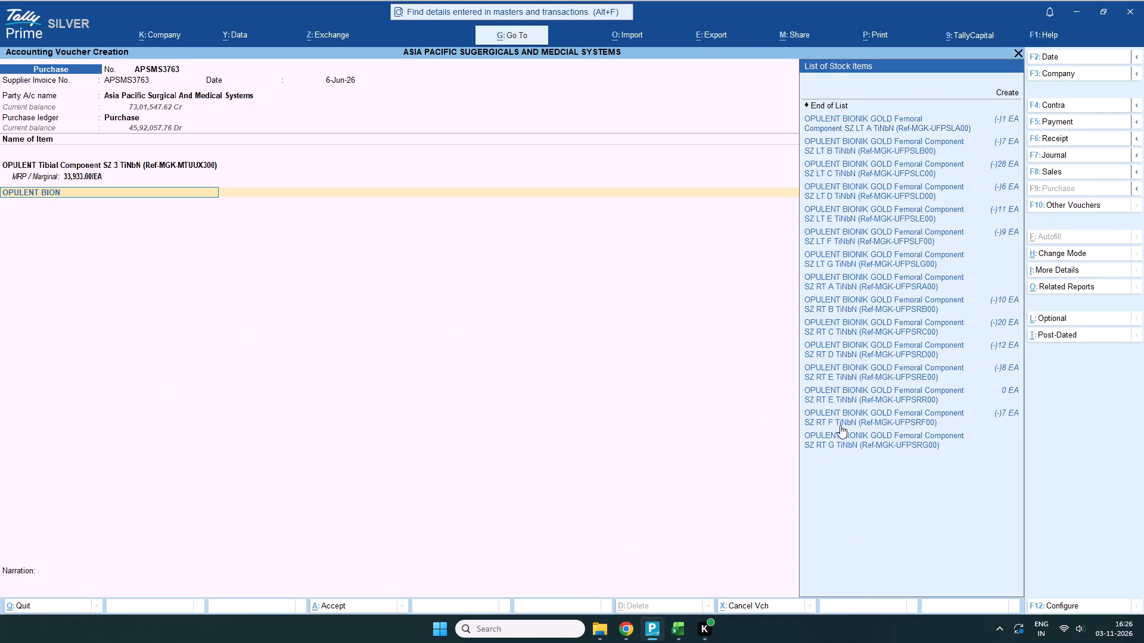
Select OPULENT BIONIK GOLD Femoral Component SZ RT E TiNbN (Ref-MGK-UFPSRR00) as the second item of the purchase voucher.
double_click(840, 395)
double_click(840, 395)
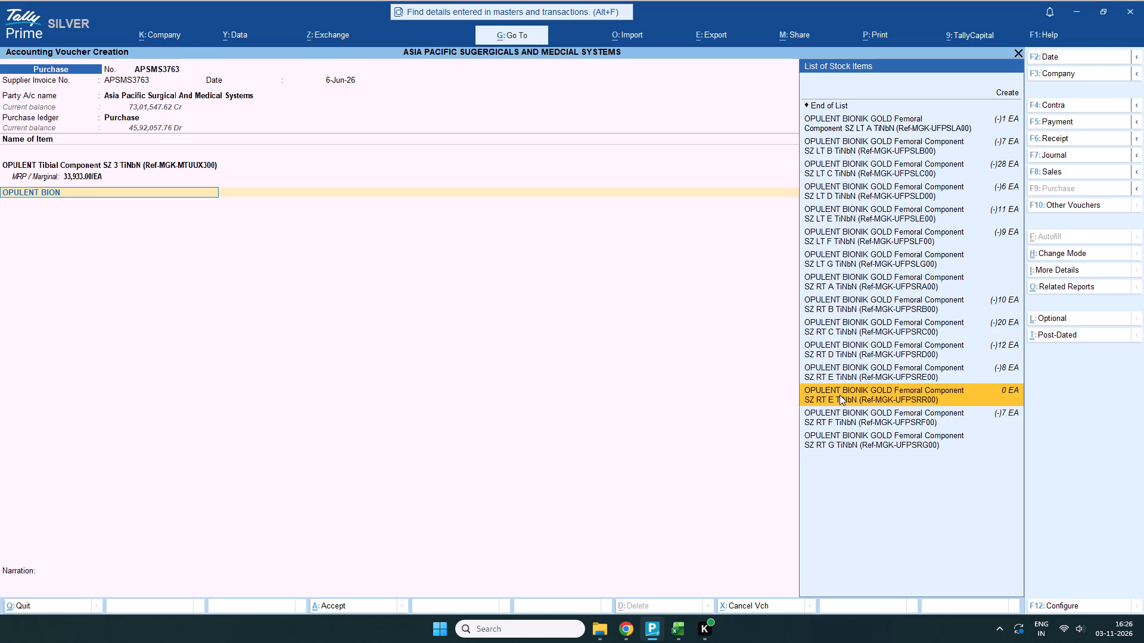
click(1015, 52)
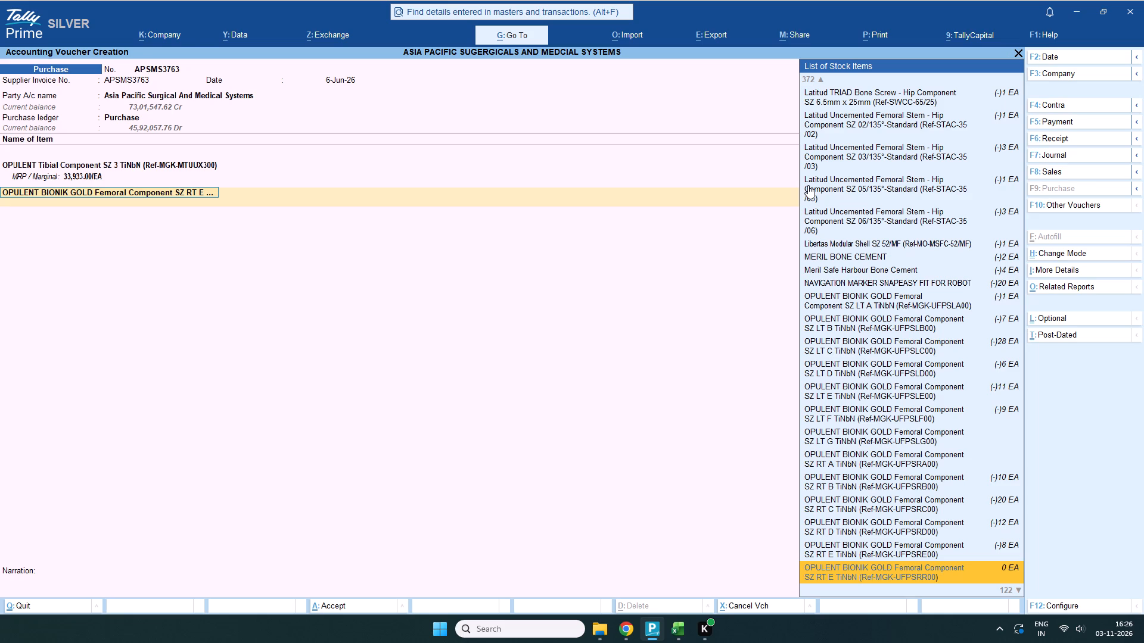
Open the Ref-MGK-UFPSRR00 femoral component's stock item master for alteration and keep its existing entries up to the HSN/SAC details.
key(ctrl+Return)
key(Return)
key(Return)
key(Return)
key(Return)
key(Return)
key(Return)
key(Return)
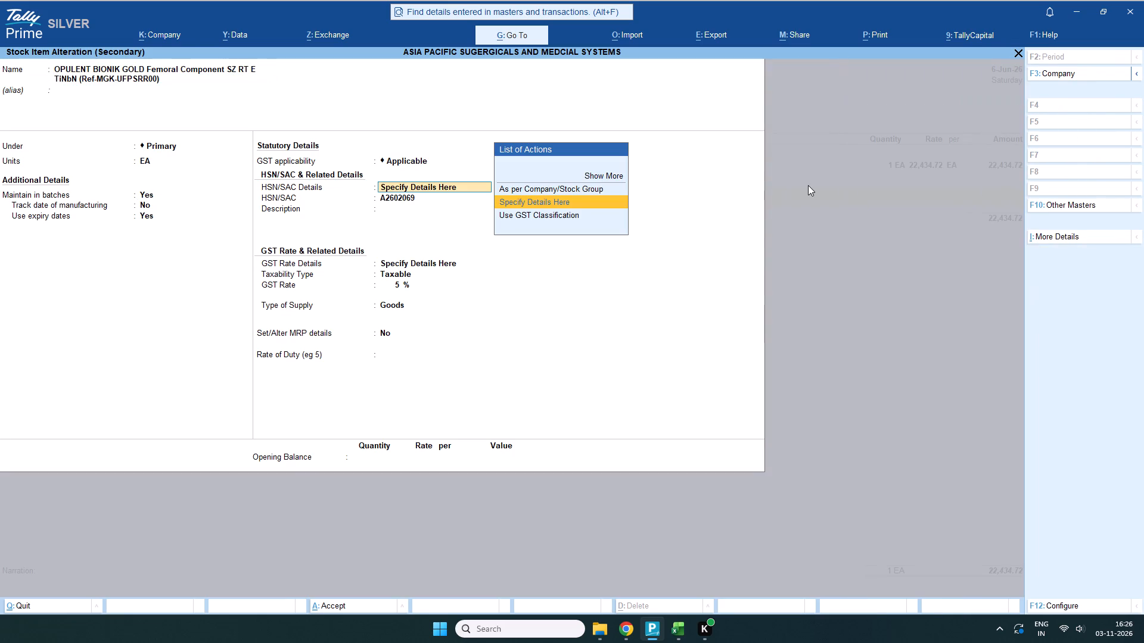
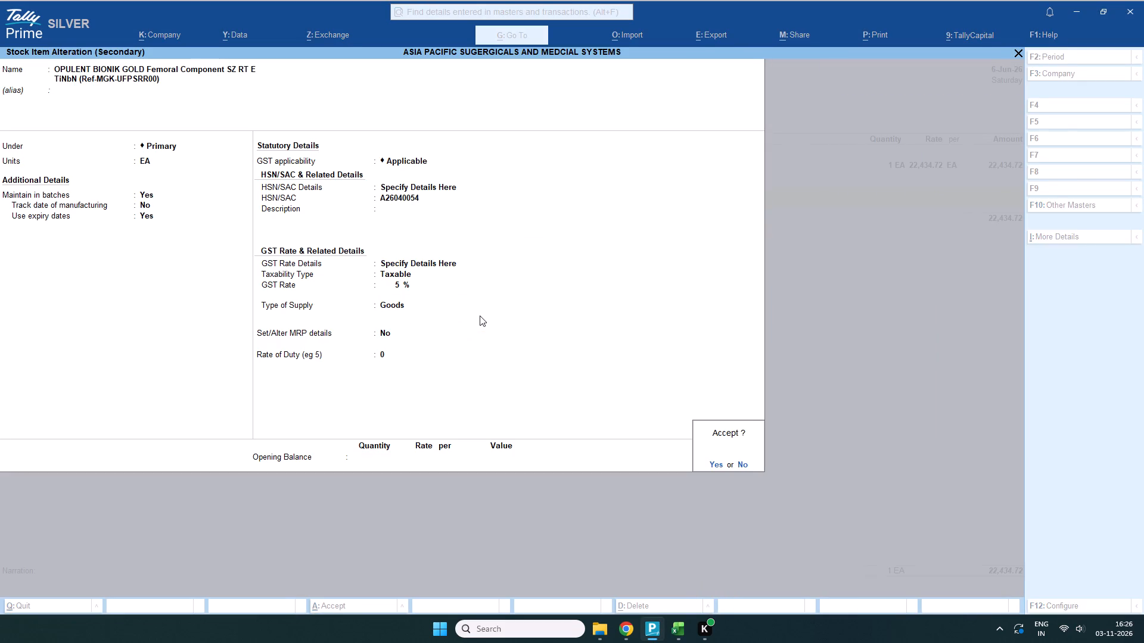
Save the stock item alteration for OPULENT BIONIK GOLD Femoral Component SZ RT E TiNbN (Ref-MGK-UFPSRR00).
scroll(489, 311, up, 1)
key(Return)
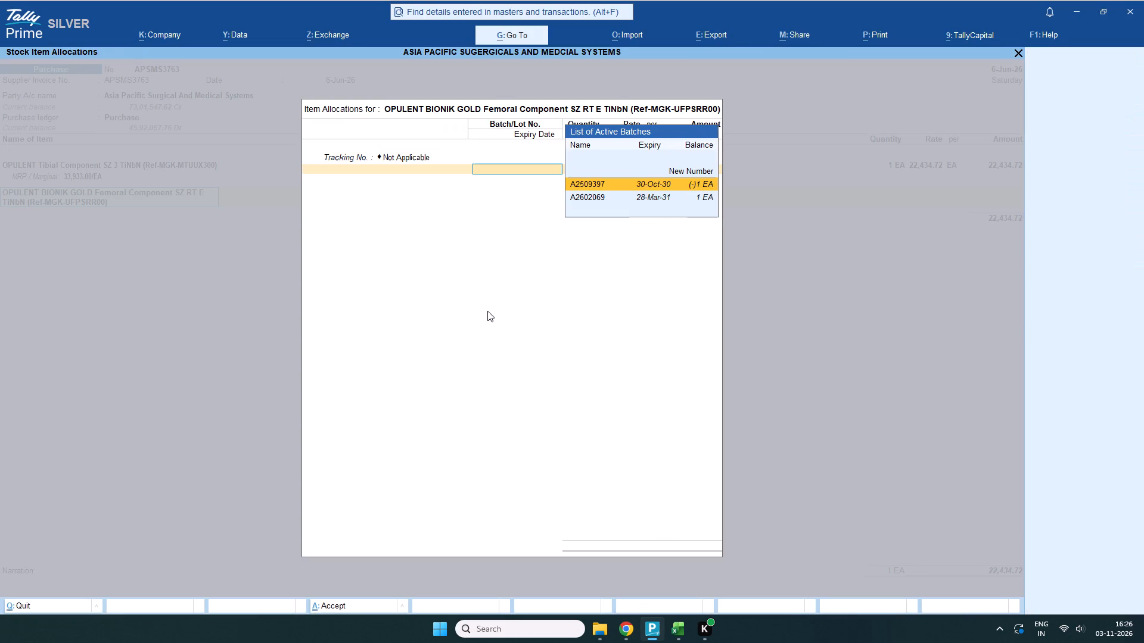
Allocate 1 EA of the femoral component to batch A26040054 with no expiry date, keeping the rate of 35,796.00 per EA.
key(ctrl+v)
key(Return)
key(Return)
key(1)
key(Return)
key(Return)
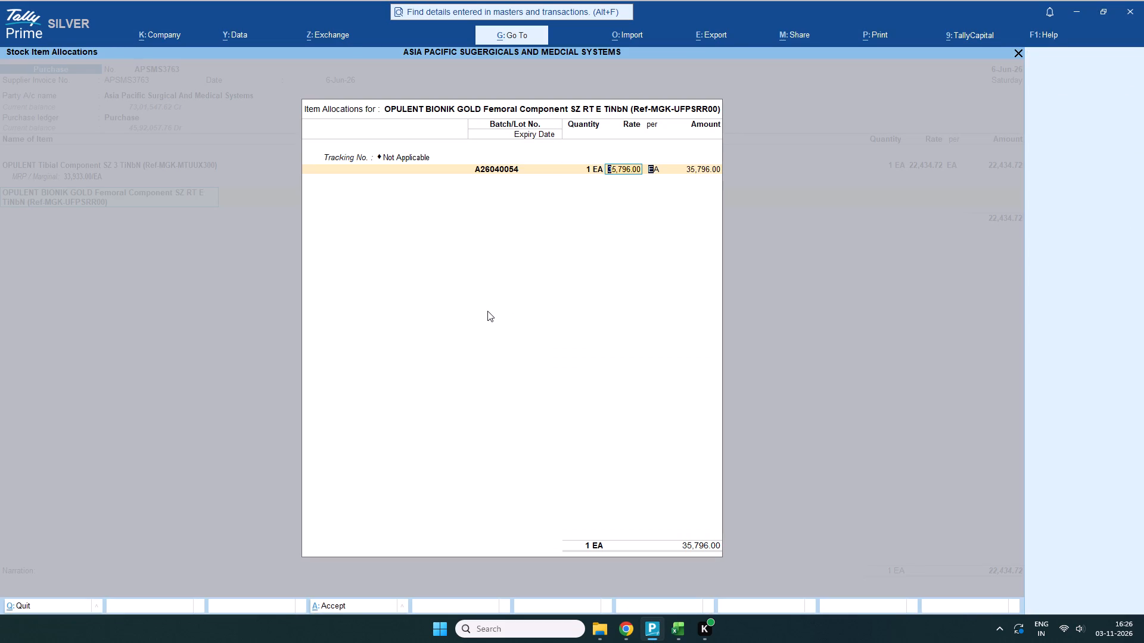
key(Return)
key(Return)
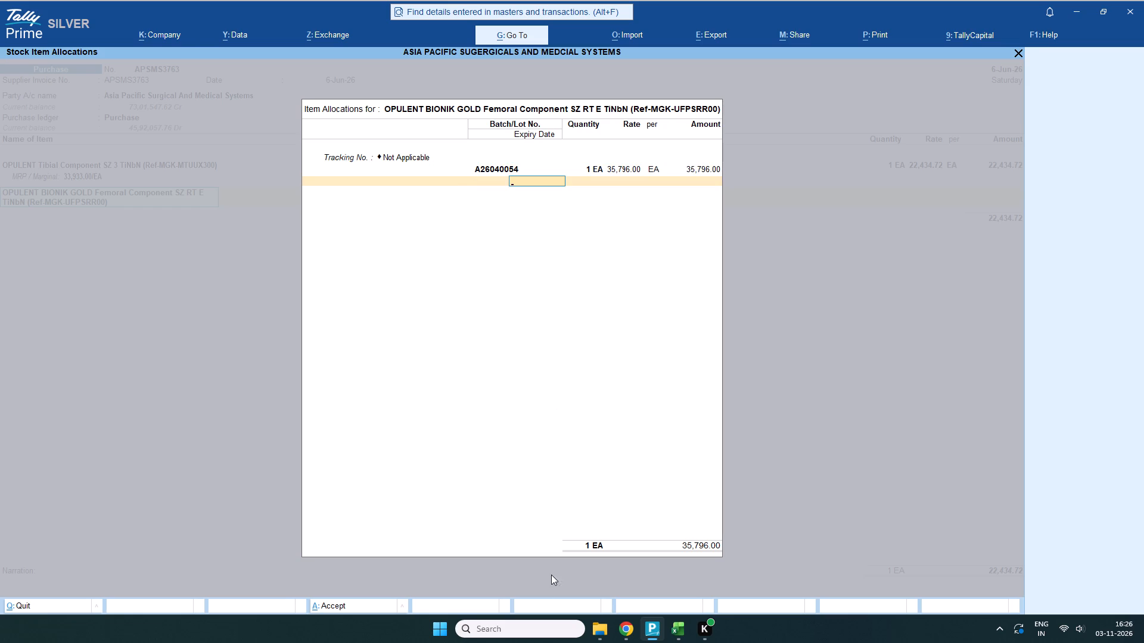
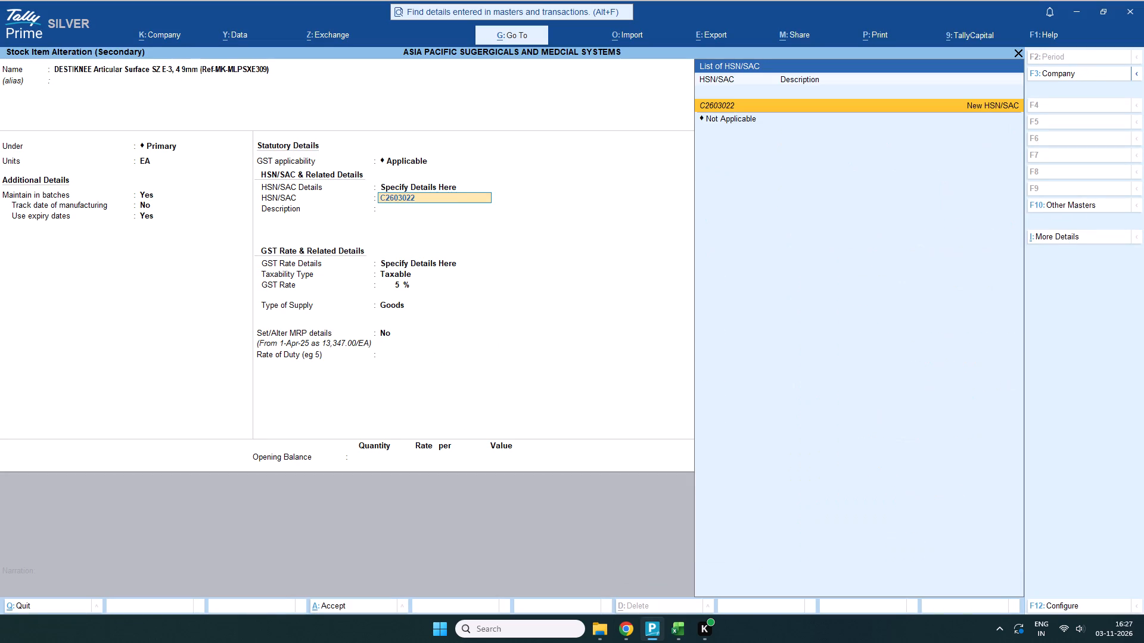
Save the stock item alteration for DESTIKNEE Articular Surface SZ E-3, 4 9mm with HSN/SAC C2603022, keeping the MRP of 13,347.00/EA.
key(Return)
key(Return)
key(Return)
key(Return)
key(Return)
key(Return)
key(Return)
key(Return)
key(Return)
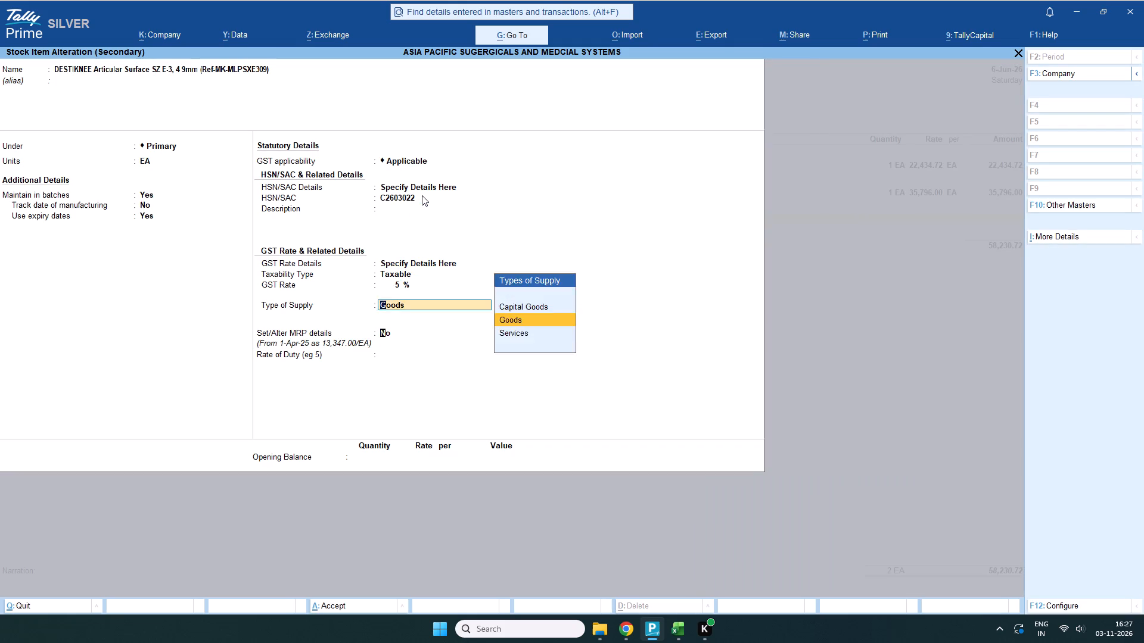
key(Return)
key(Return)
key(Return)
key(Return)
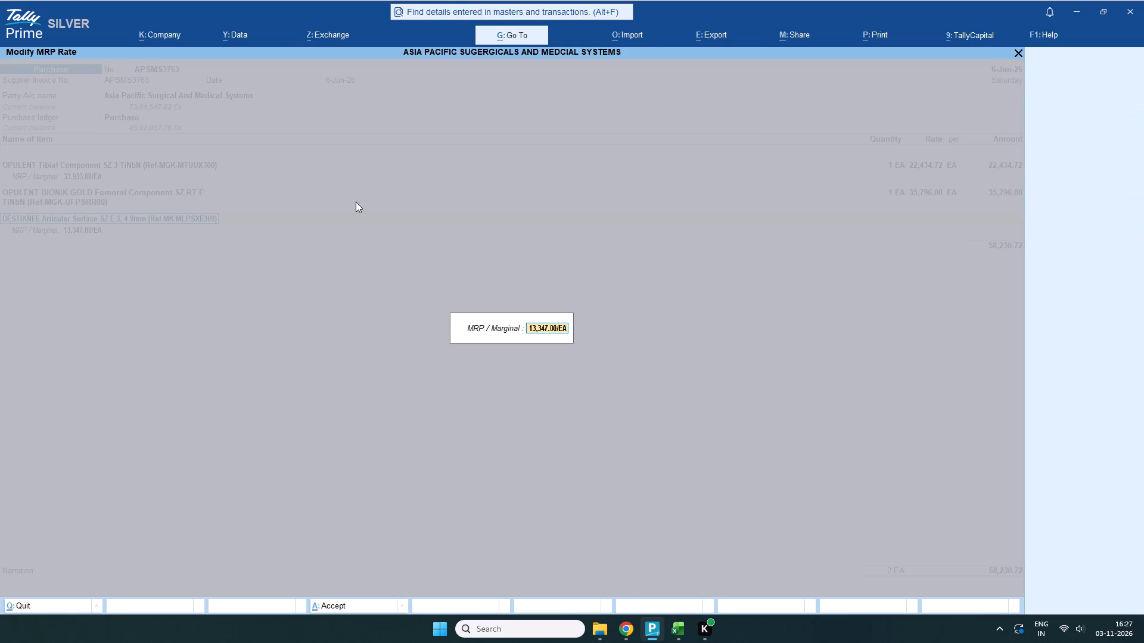
key(Return)
Allocate 1 EA of the DESTIKNEE articular surface to batch C2603022 with tracking number Not Applicable, keeping expiry date 28-Feb-31.
scroll(529, 149, up, 1)
click(504, 170)
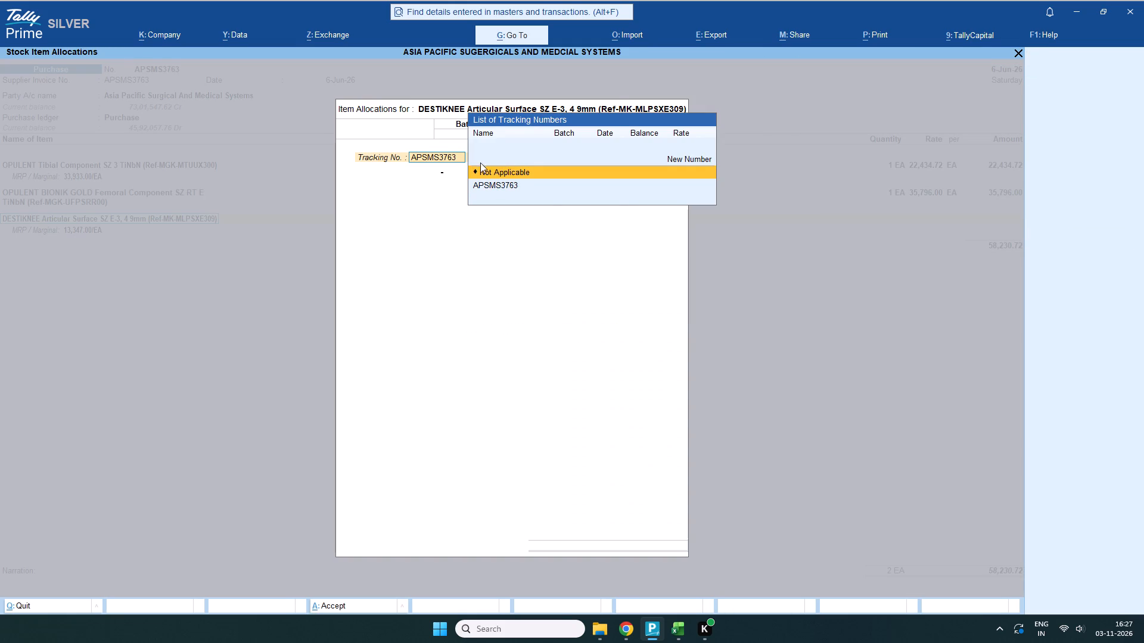
key(ctrl+v)
key(Return)
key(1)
key(Return)
key(Return)
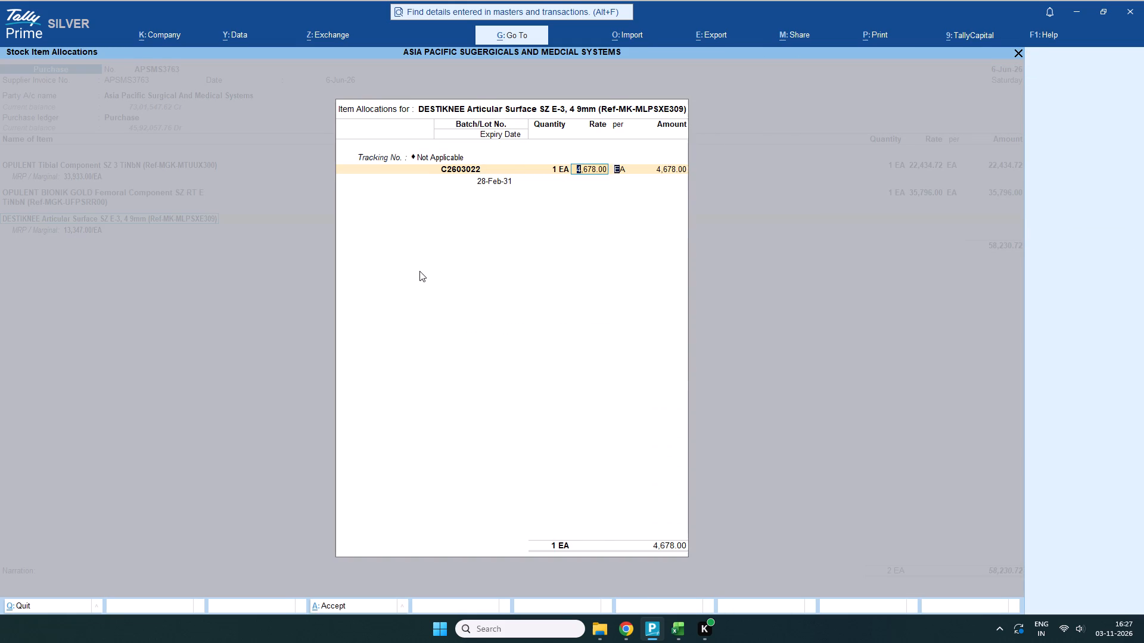
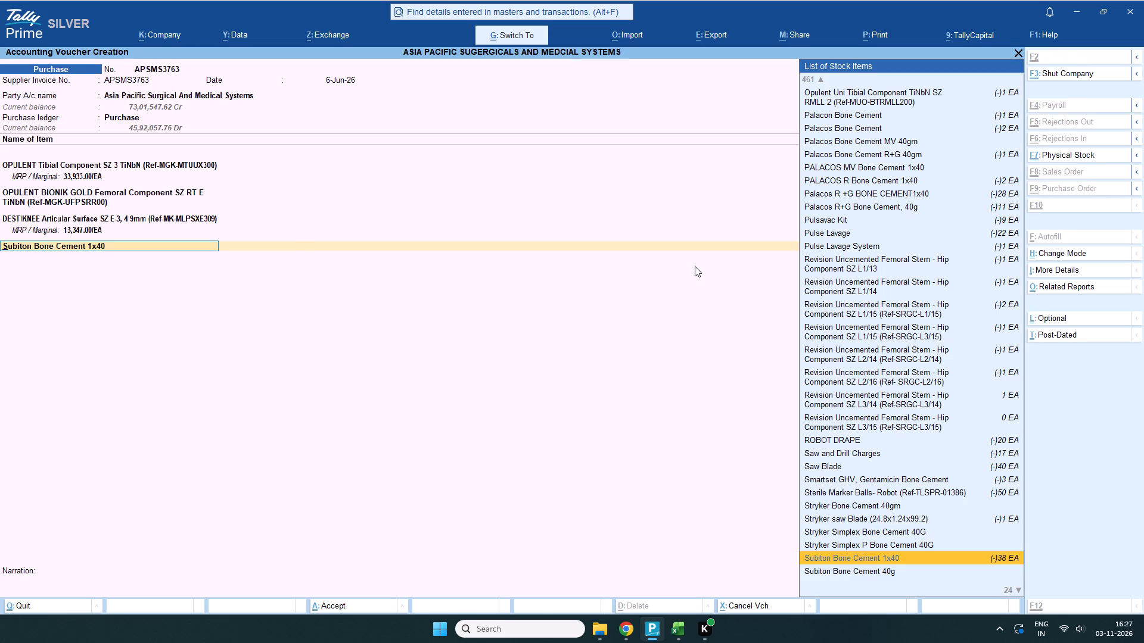
Alter the stock item Subiton Bone Cement 1x40, accepting its existing details as far as the HSN/SAC code.
key(Return)
key(Return)
key(Return)
key(Return)
key(Return)
key(Return)
key(Return)
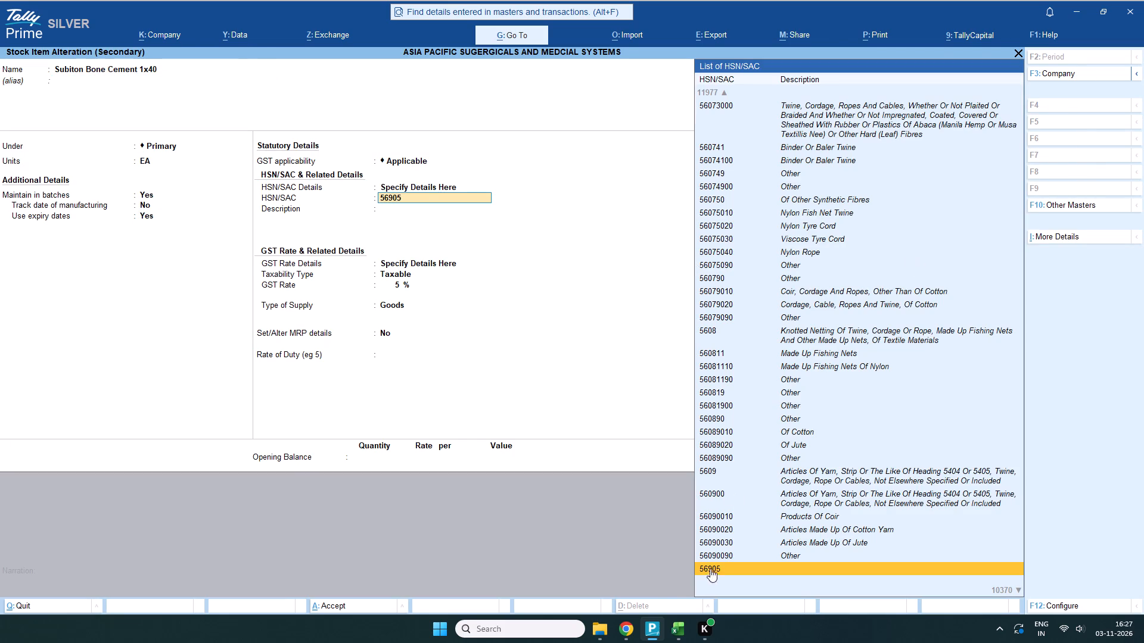
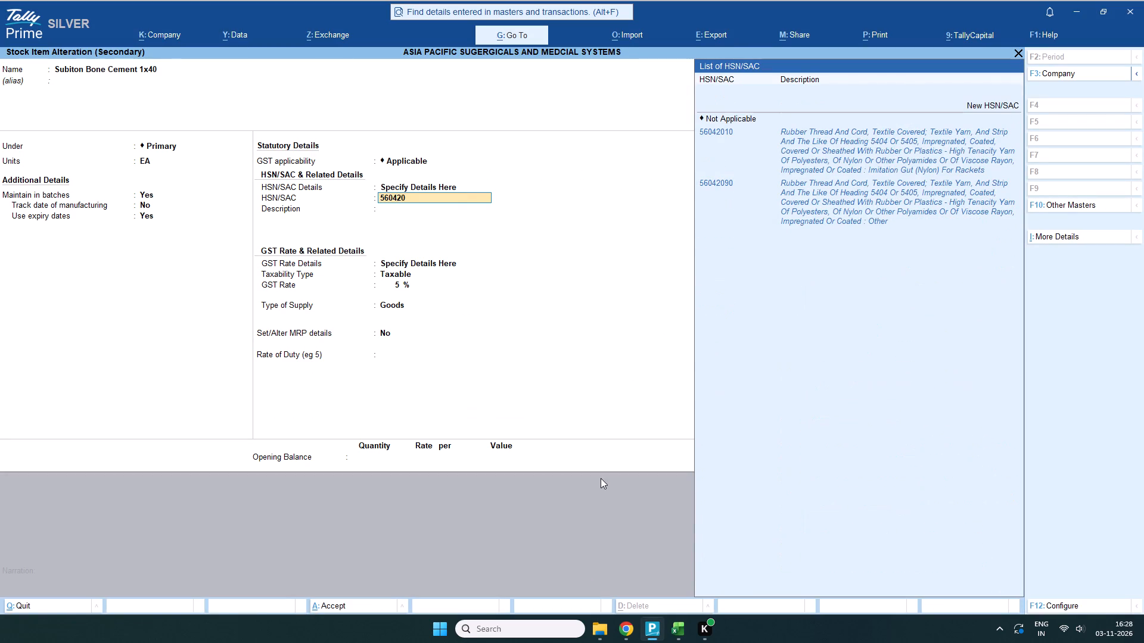
Replace the HSN/SAC code of Subiton Bone Cement 1x40 with new code 56985 and save the stock item.
key(BackSpace)
key(BackSpace)
key(BackSpace)
key(BackSpace)
key(BackSpace)
key(BackSpace)
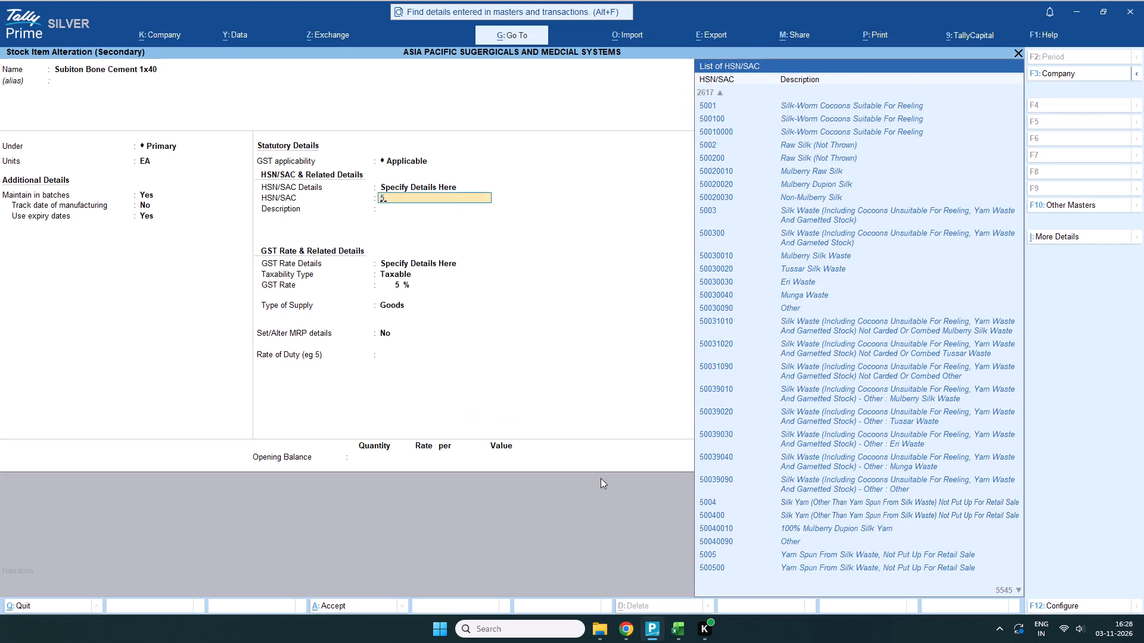
text(56985)
key(Return)
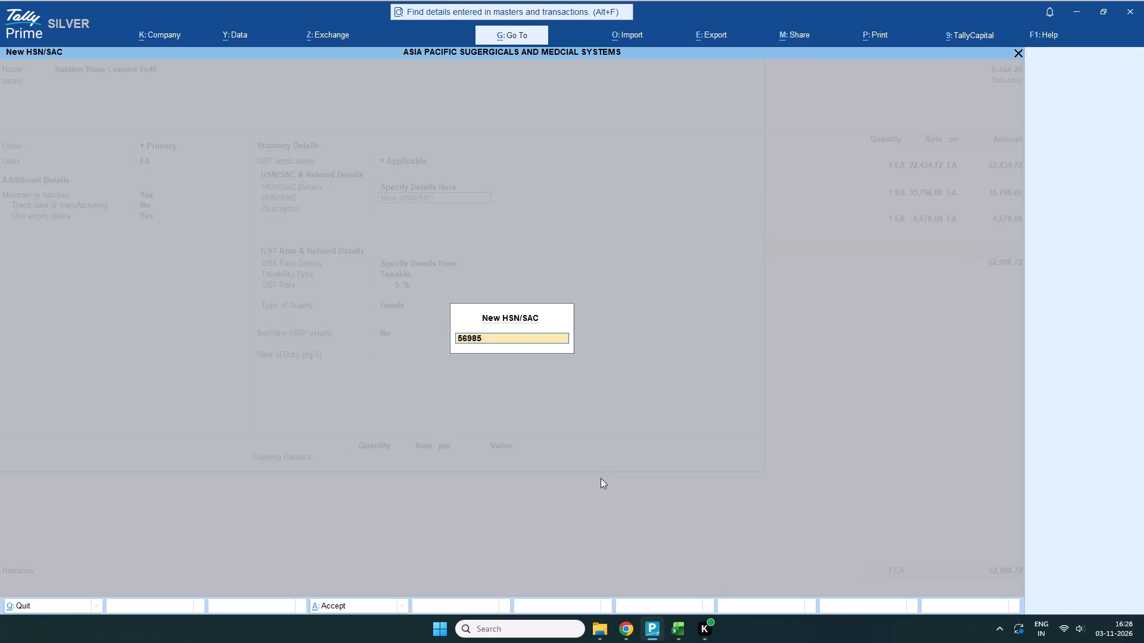
key(Return)
key(Return)
key(Return)
key(Return)
key(Return)
key(Return)
key(Return)
key(Return)
key(Return)
key(Return)
key(Return)
key(Return)
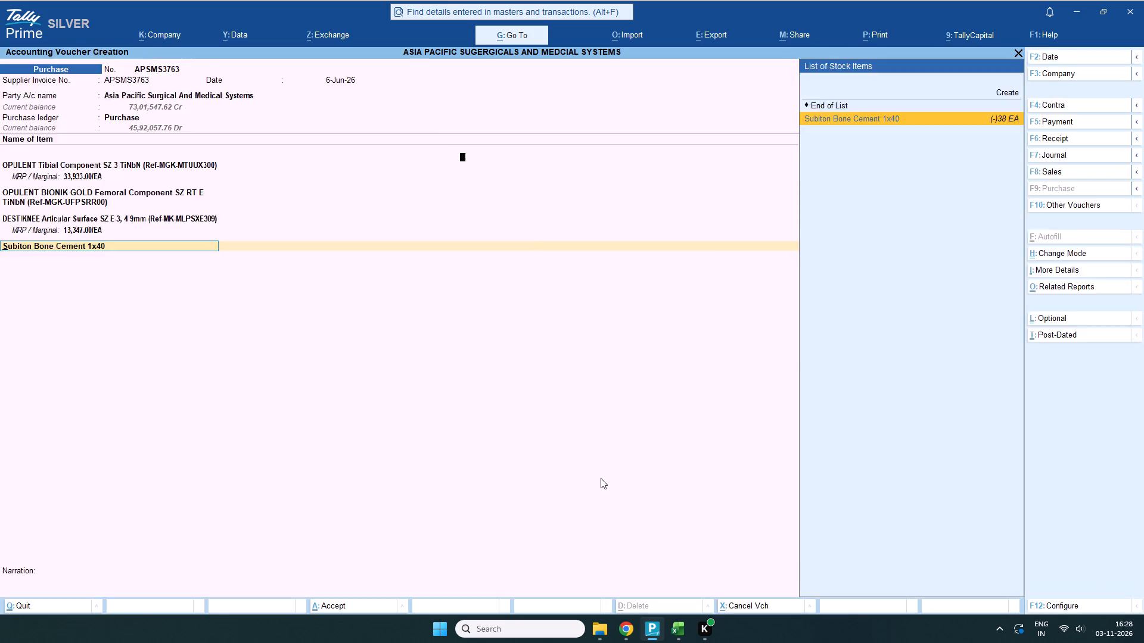
Allocate 1 EA of Subiton Bone Cement 1x40 to batch 56985 in the purchase voucher.
text(56985)
key(Return)
key(Return)
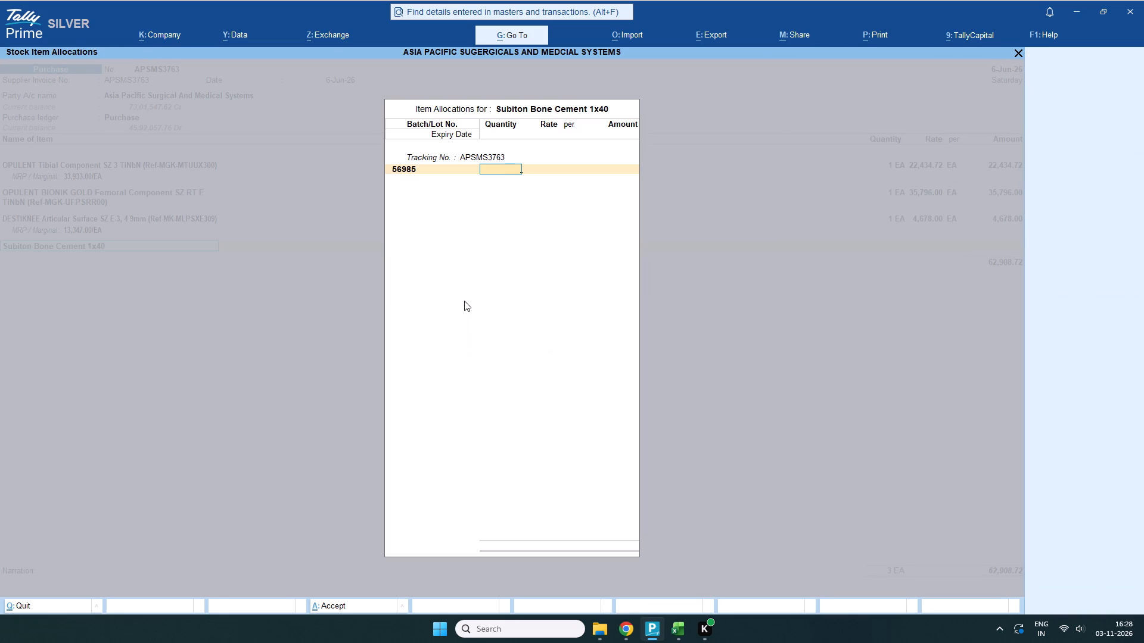
key(1)
key(Return)
key(Return)
key(Return)
key(Return)
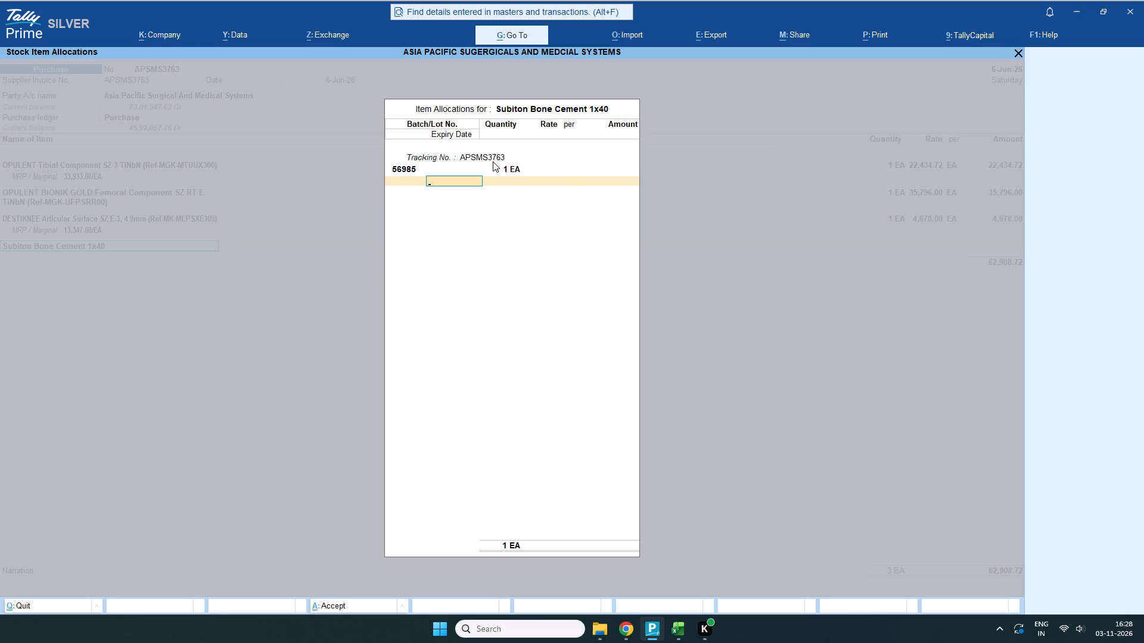
Set the tracking number of the Subiton Bone Cement allocation to Not Applicable, keeping batch 56985 and quantity 1 EA.
click(493, 161)
scroll(555, 192, up, 1)
click(552, 172)
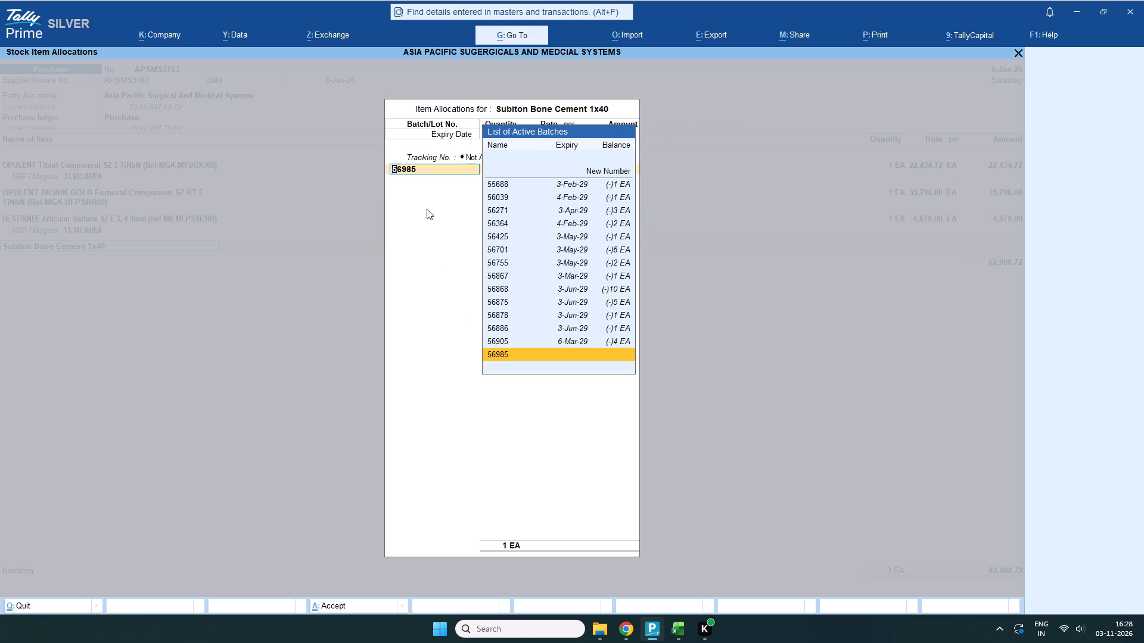
key(Return)
key(Return)
key(Return)
key(Return)
key(Return)
key(Return)
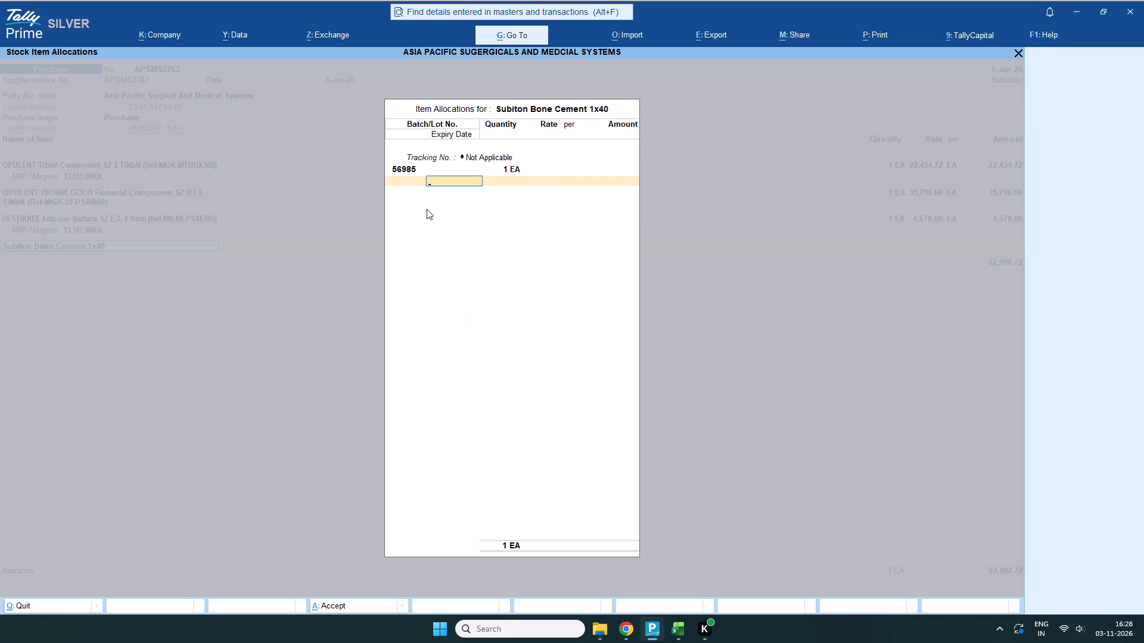
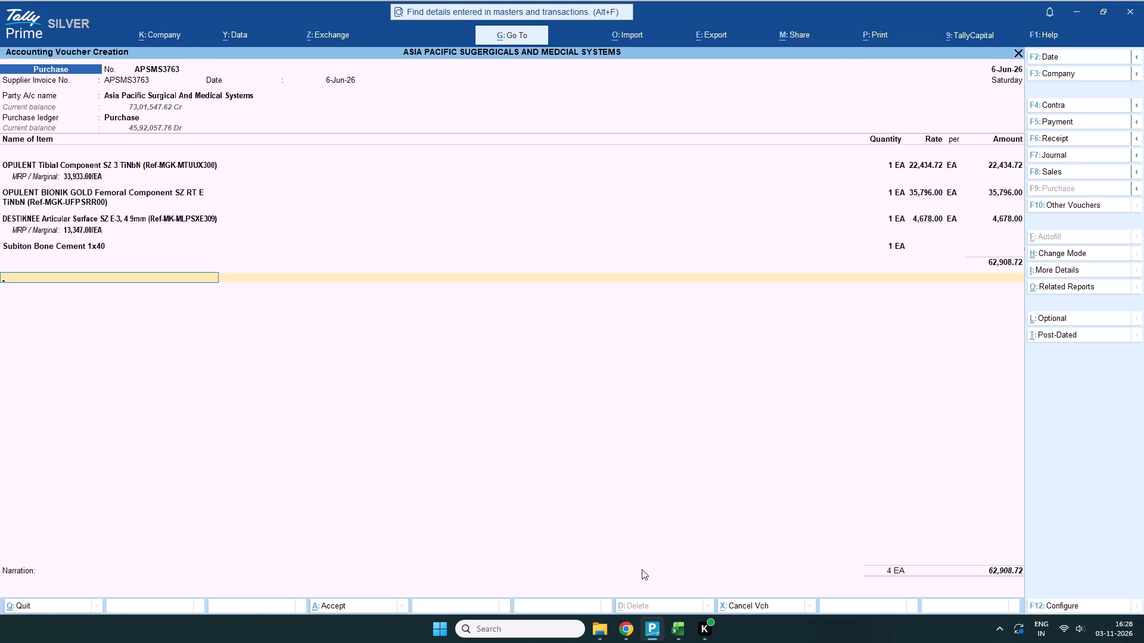
Add the Cgst ledger as a tax line below the stock items, using its automatically calculated amount.
text(G)
click(913, 138)
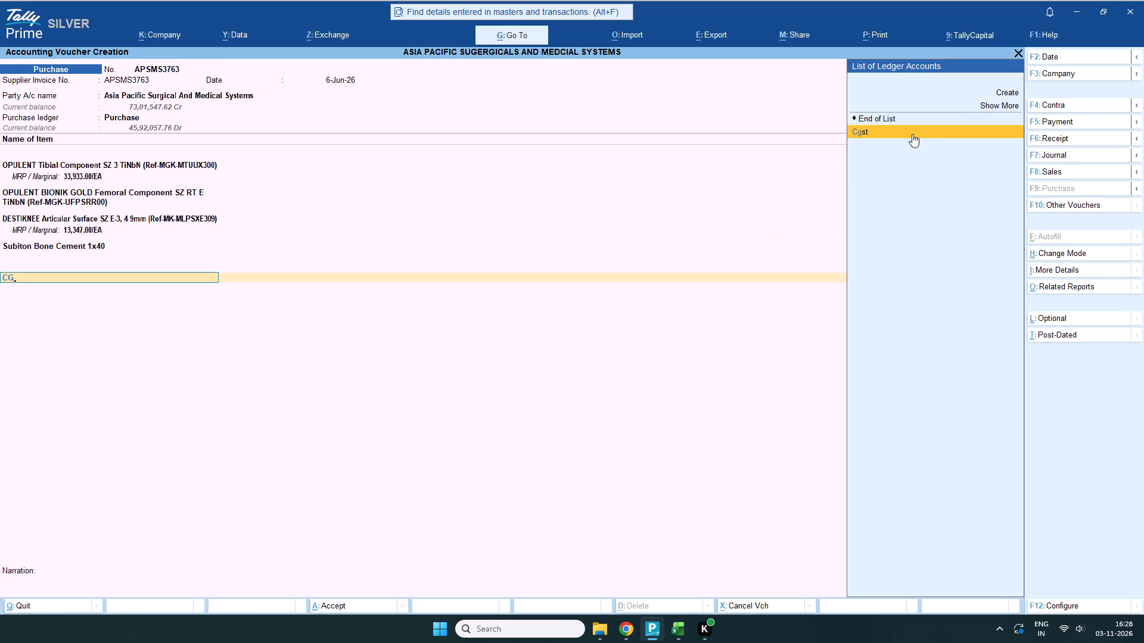
click(917, 132)
key(Return)
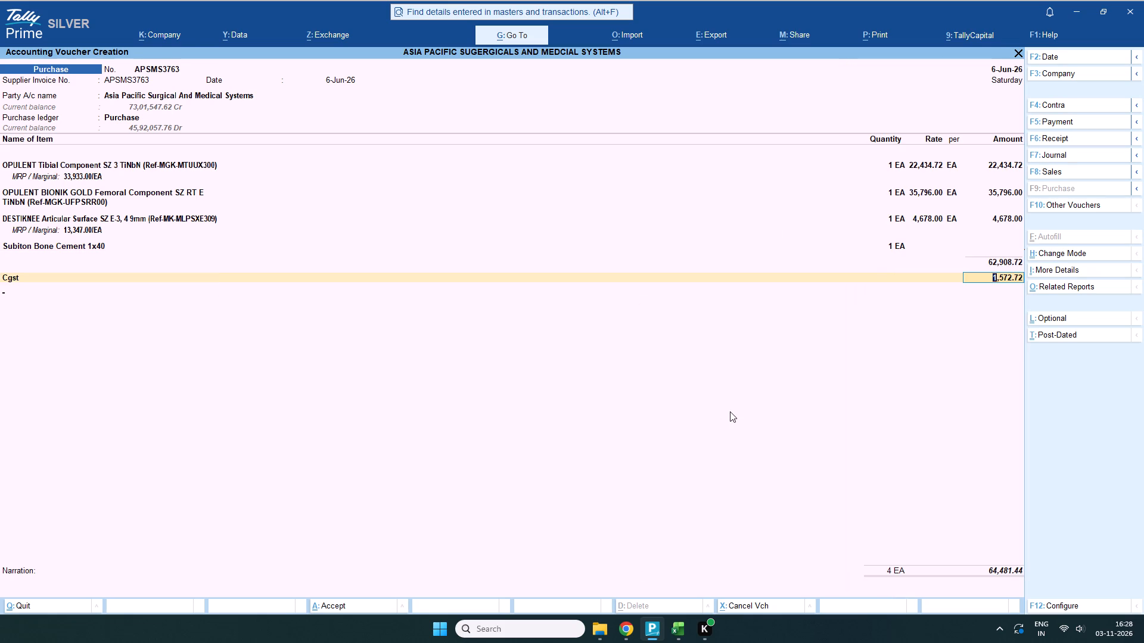
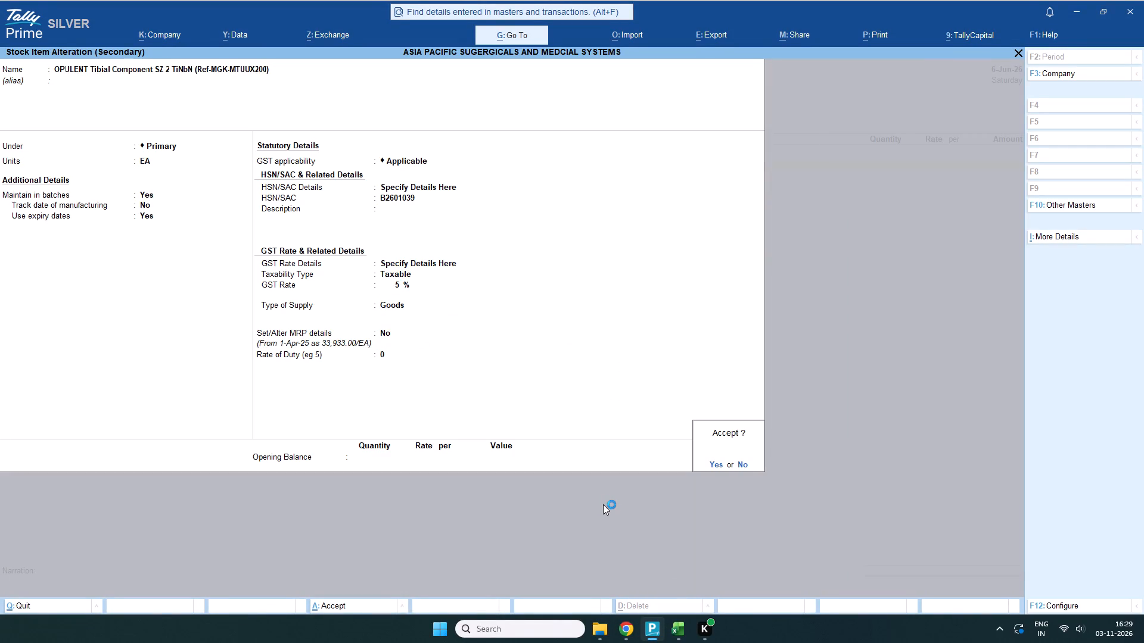
Save the stock item master of OPULENT Tibial Component SZ 2 TiNbN (Ref-MGK-MTUUX200).
key(Return)
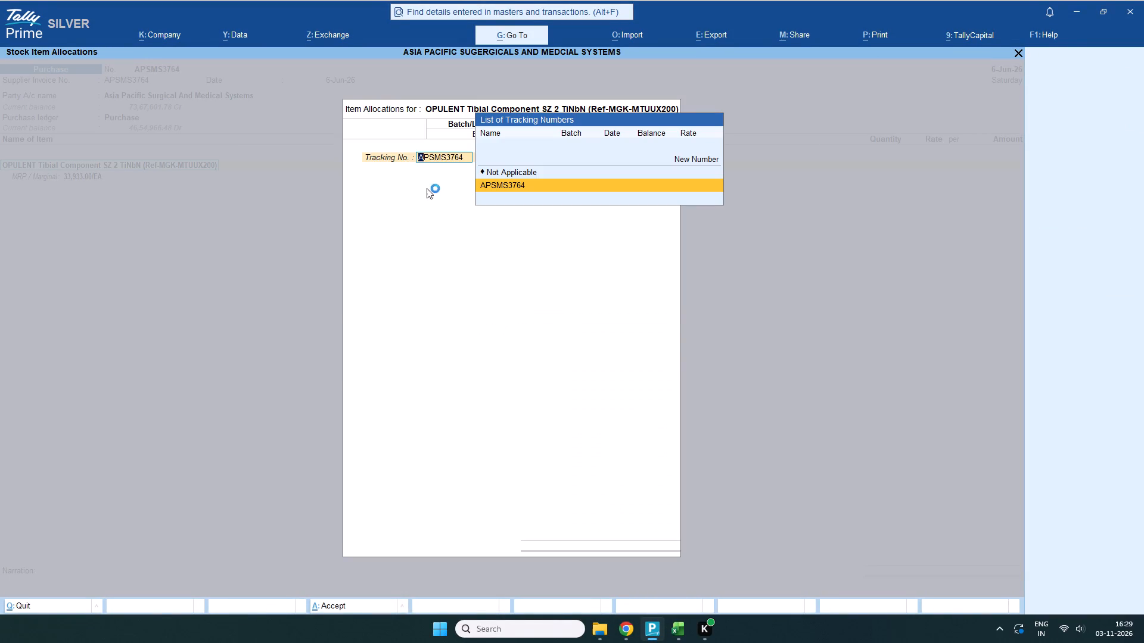
Allocate 1 EA of the OPULENT Tibial Component to batch B2601039 with tracking number Not Applicable, keeping the filled-in rate.
scroll(512, 158, up, 1)
click(514, 169)
key(ctrl+v)
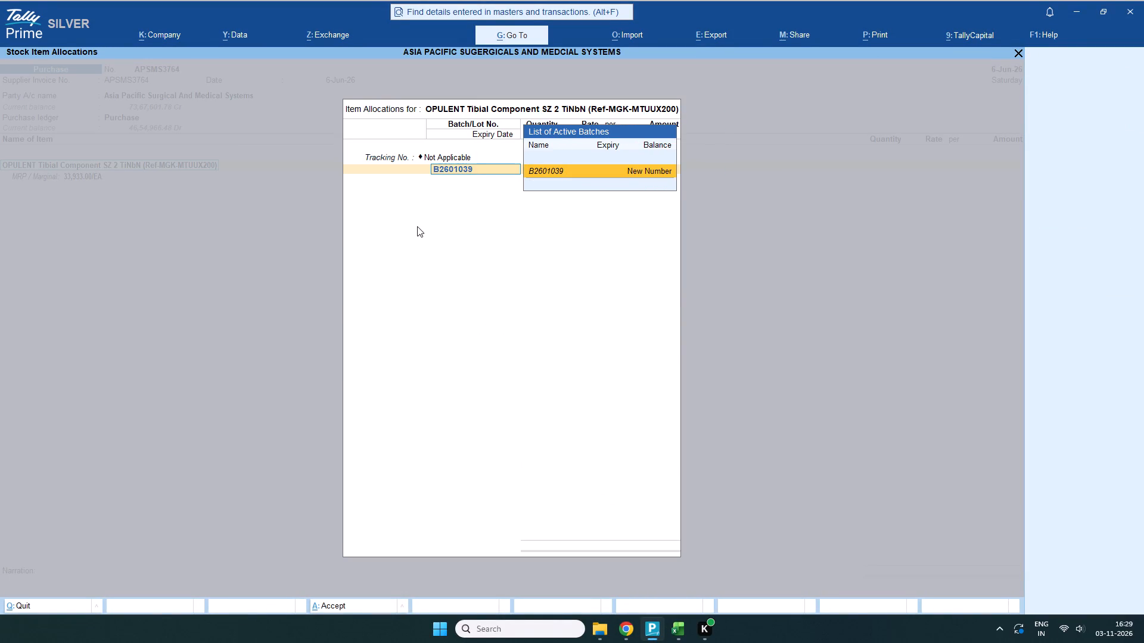
key(Return)
key(Return)
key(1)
key(Return)
key(Return)
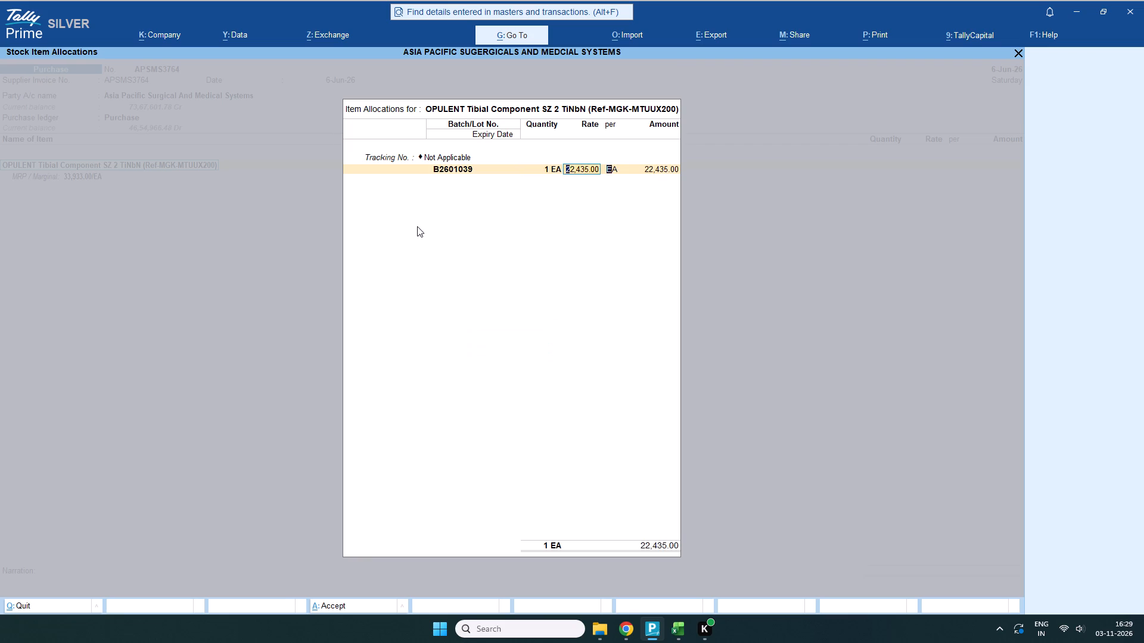
click(573, 172)
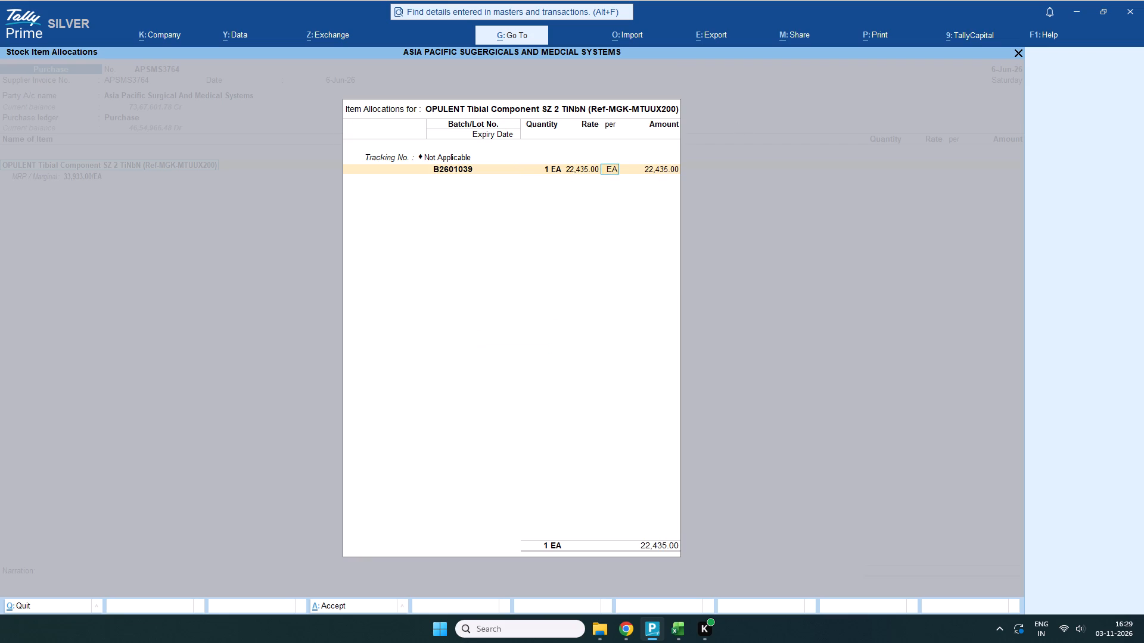
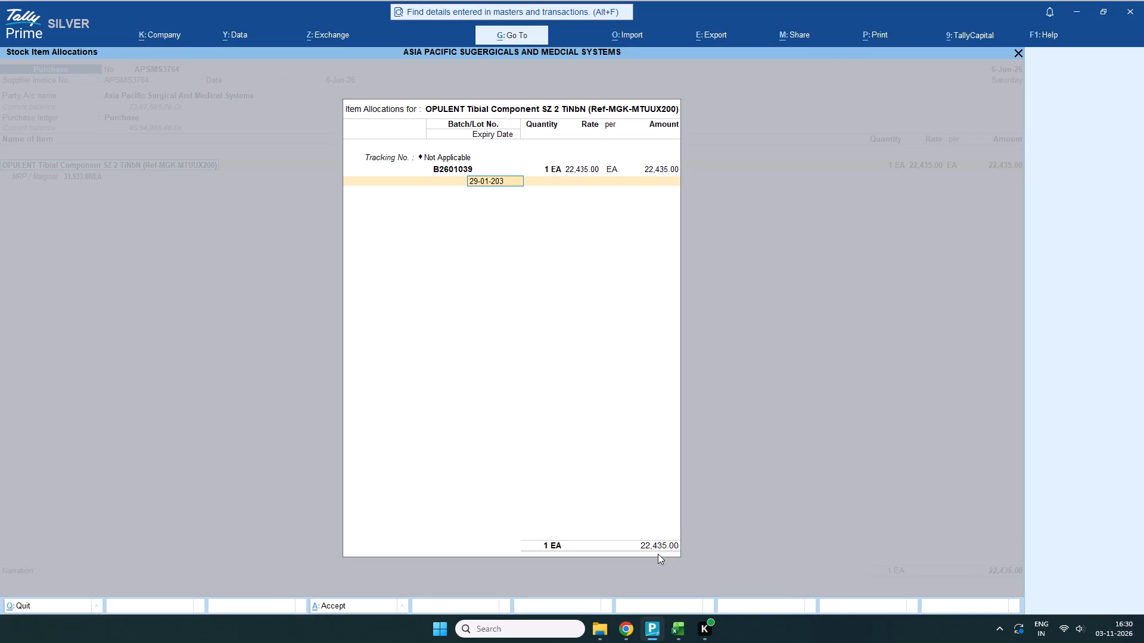
Set the expiry date of batch B2601039 to 29-01-2031 and complete the OPULENT Tibial Component SZ 2 TiNbN item allocation.
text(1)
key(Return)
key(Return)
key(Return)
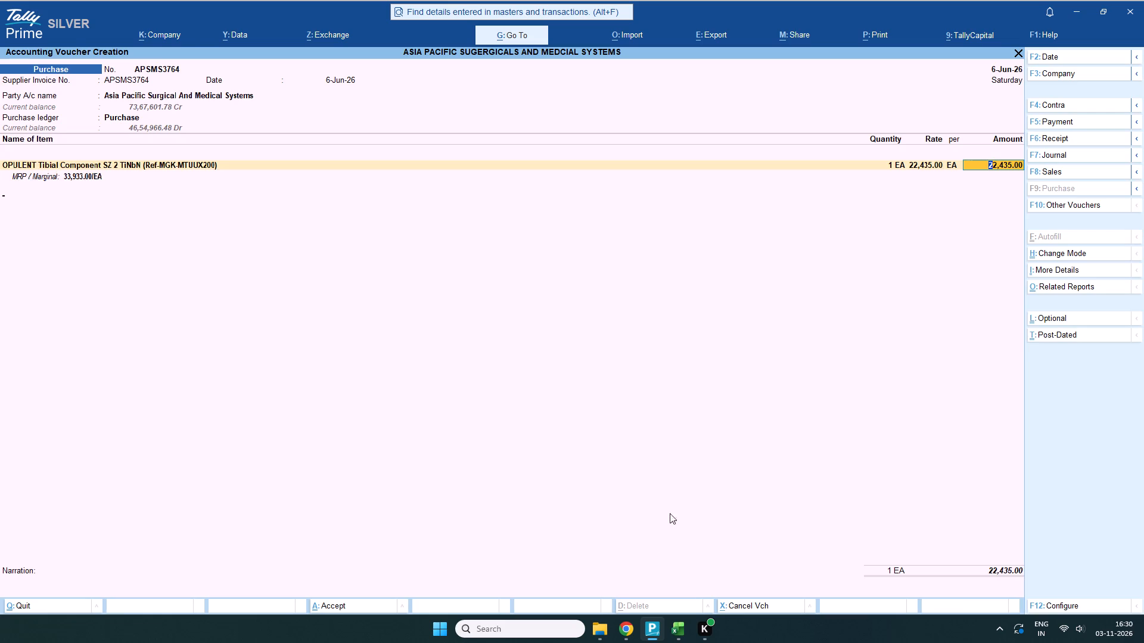
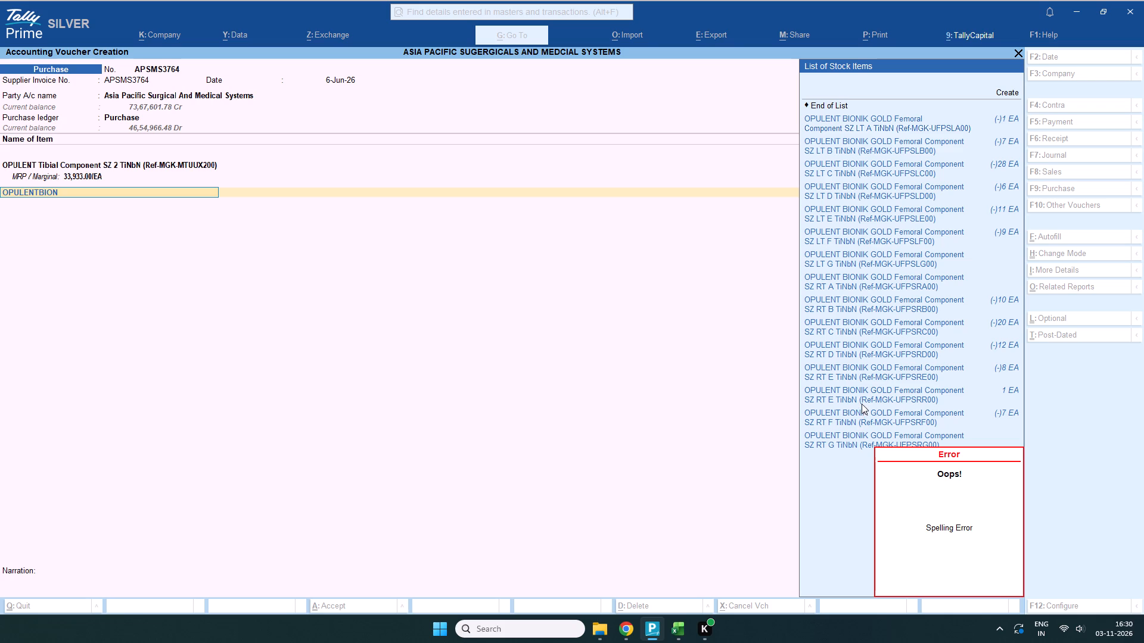
Choose OPULENT BIONIK GOLD Femoral Component SZ RT B TiNbN (Ref-MGK-UFPSRB00) as the second stock item, leaving its MRP rate entry.
click(847, 310)
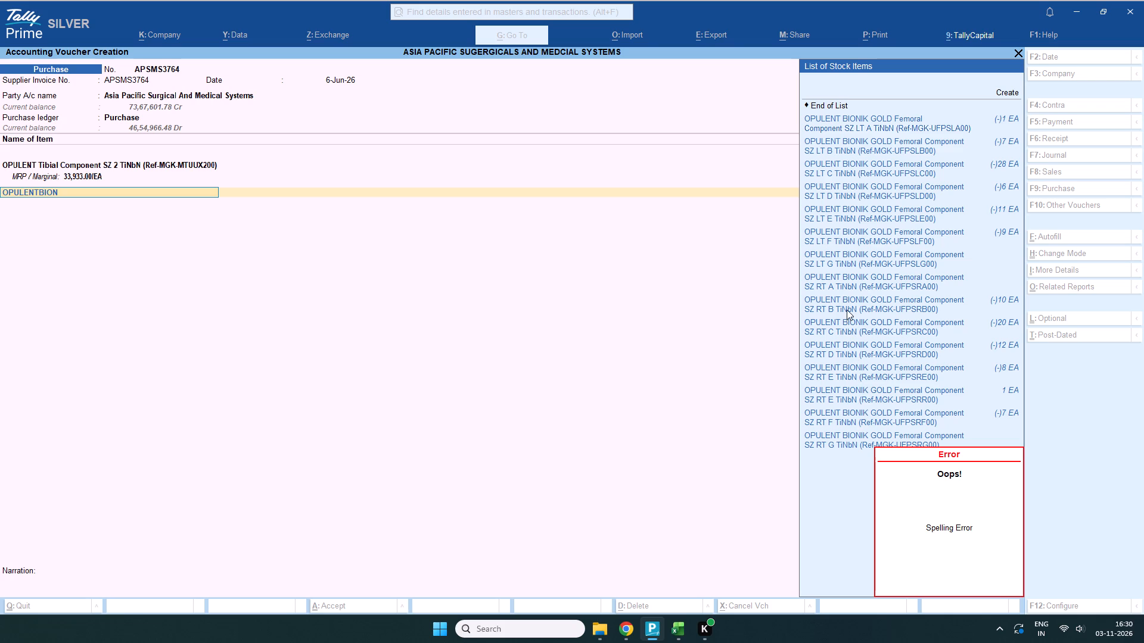
double_click(847, 307)
double_click(848, 304)
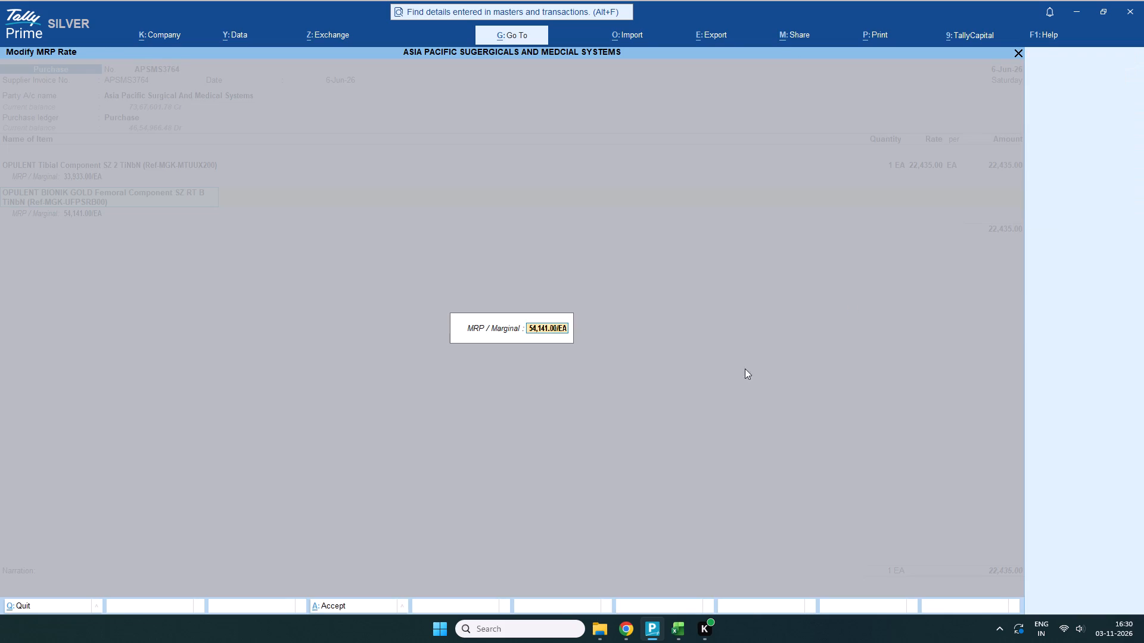
click(1009, 51)
click(1013, 52)
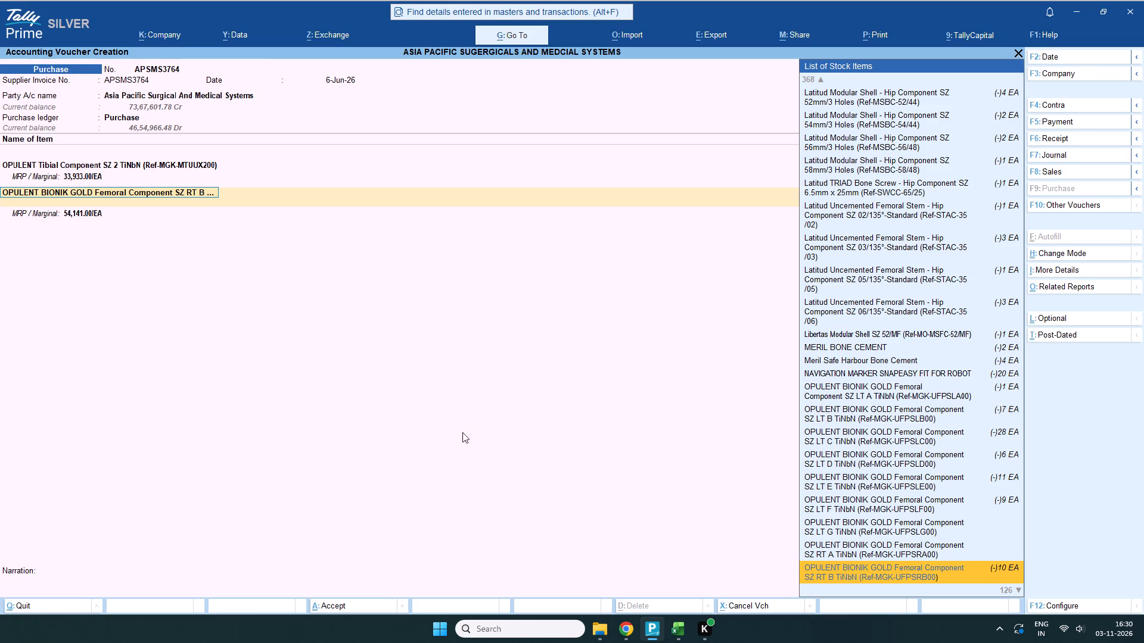
Open the OPULENT BIONIK GOLD Femoral Component SZ RT B stock item for alteration and advance to its HSN/SAC details.
key(ctrl+Return)
key(Return)
key(Return)
key(Return)
key(Return)
key(Return)
key(Return)
key(Return)
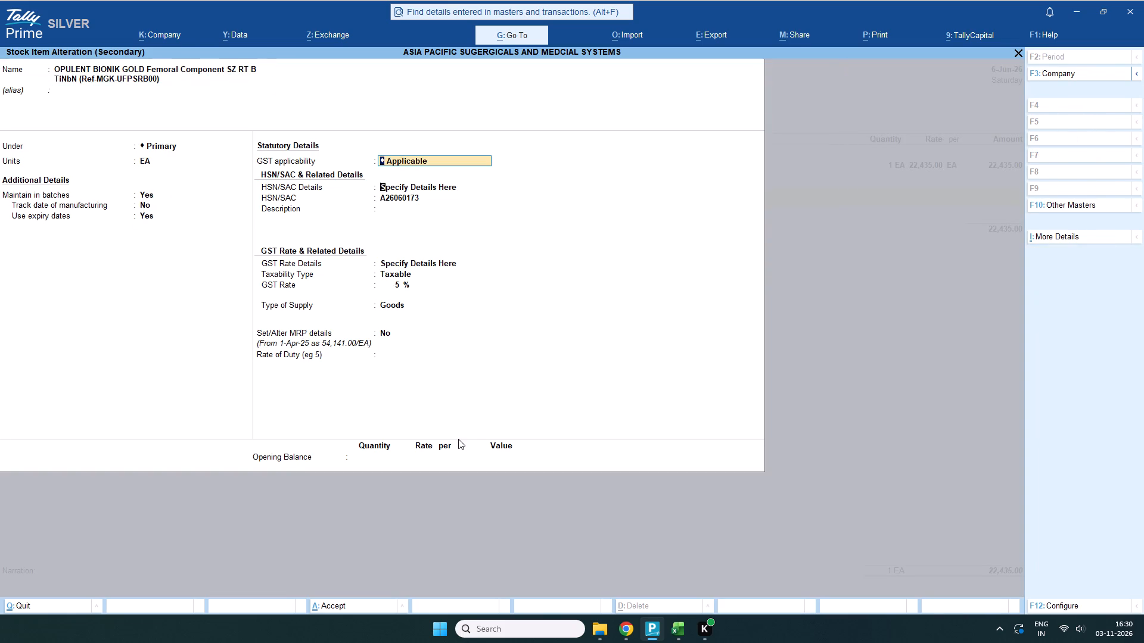
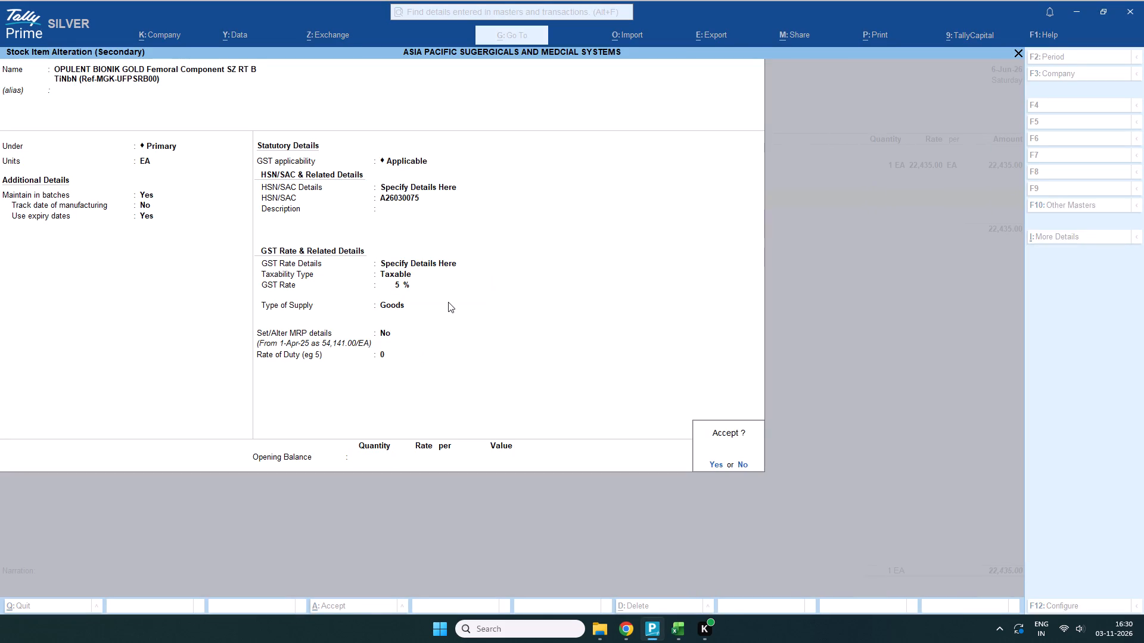
Save the stock item master for OPULENT BIONIK GOLD Femoral Component SZ RT B TiNbN with 5% GST and HSN/SAC A26030075.
key(Return)
Allocate the femoral component with tracking number Not Applicable, new batch A26030075, quantity 1 EA and rate 35,796.00.
scroll(473, 227, up, 1)
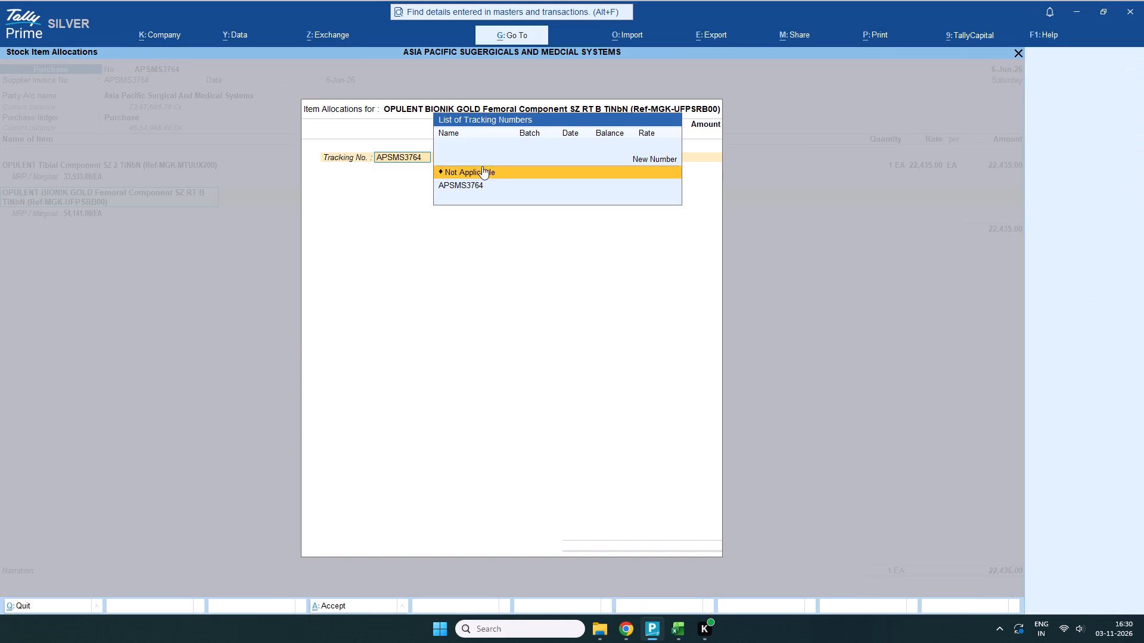
click(481, 168)
key(ctrl+v)
key(Return)
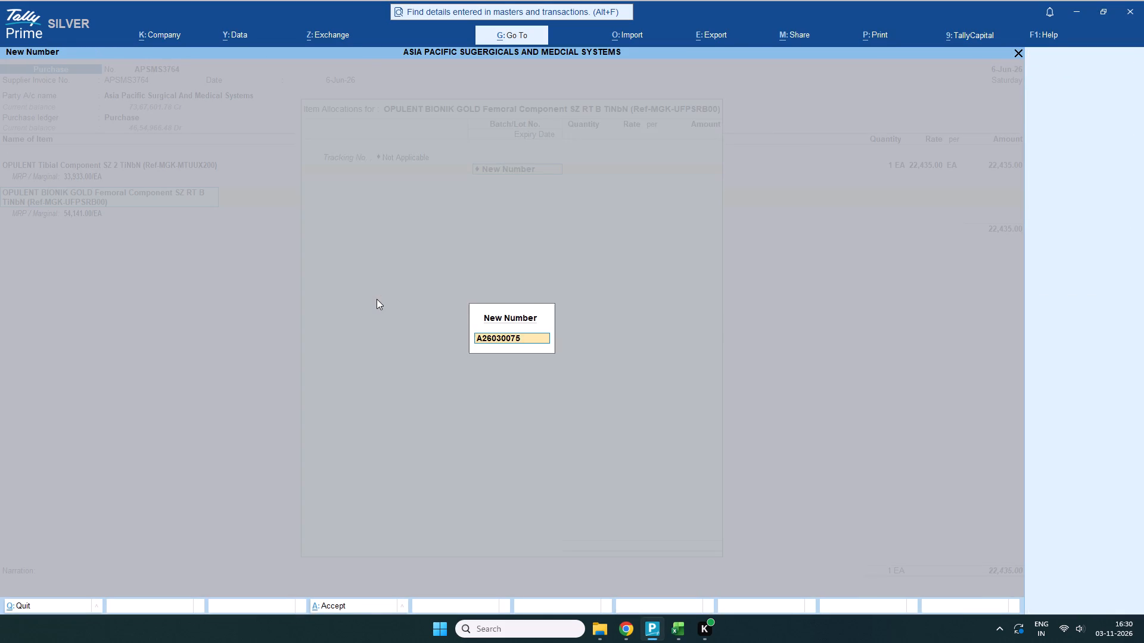
key(Return)
key(1)
key(Return)
key(Return)
key(Return)
key(Return)
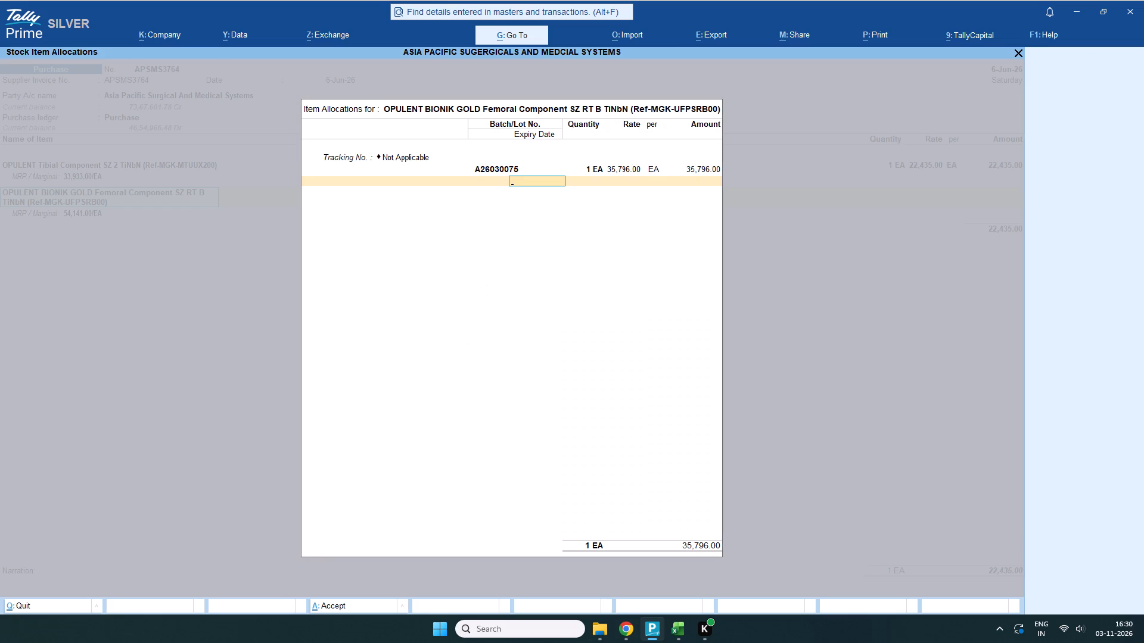
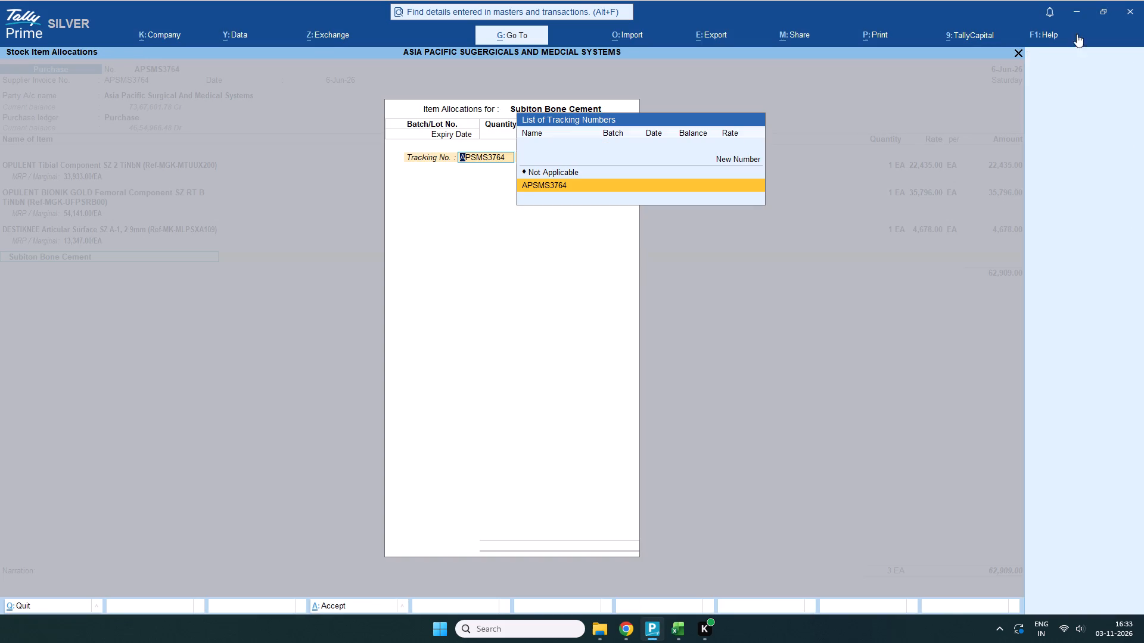
Leave the Subiton Bone Cement allocation and open that item's stock master for alteration at its HSN/SAC details.
click(1015, 48)
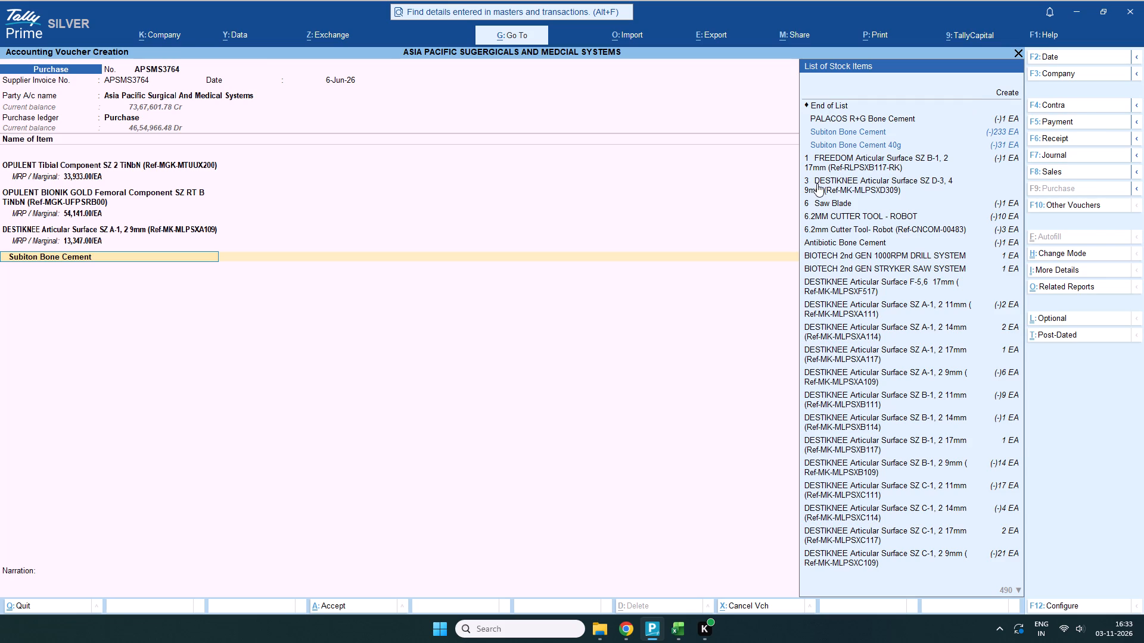
key(ctrl+Return)
key(Return)
key(Return)
key(Return)
key(Return)
key(Return)
key(Return)
key(Return)
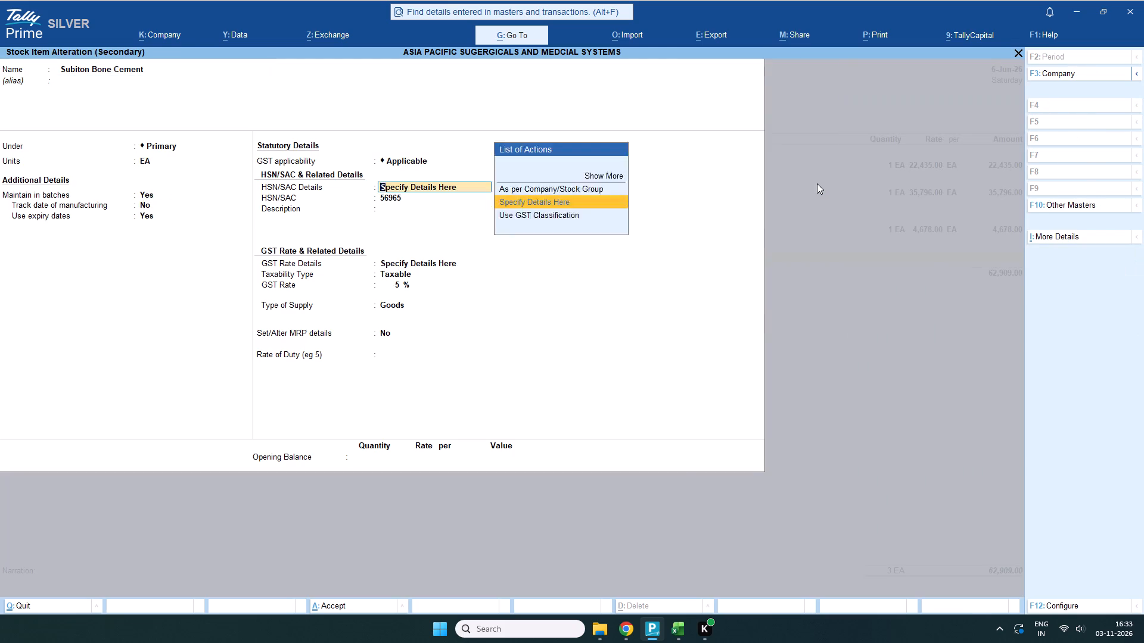
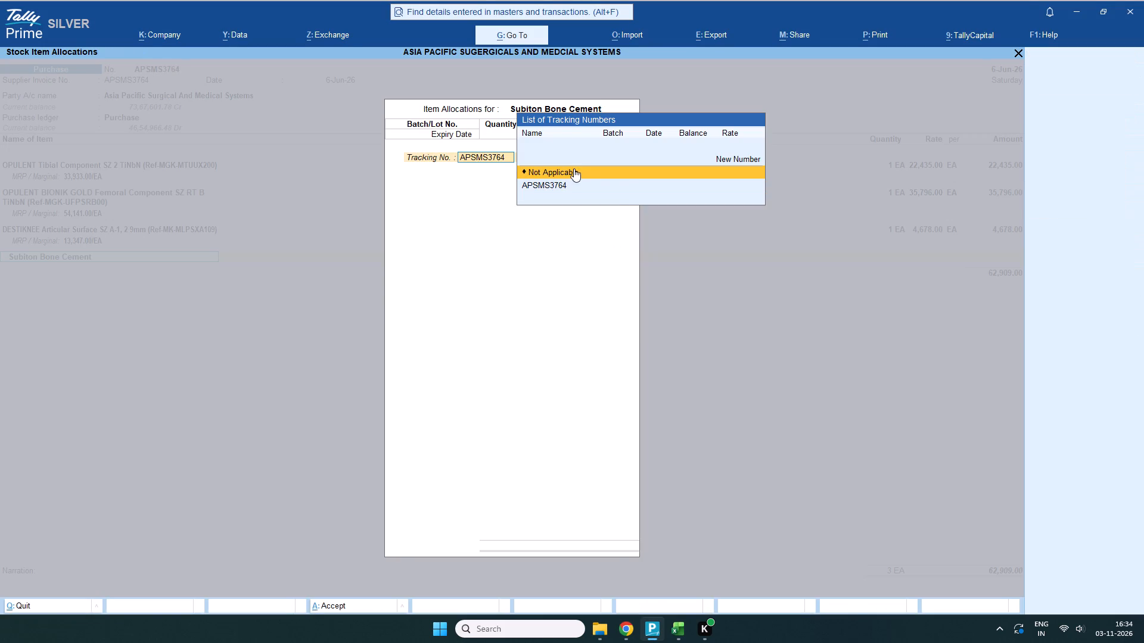
Allocate Subiton Bone Cement with tracking number Not Applicable and begin entering its batch number, starting with 56.
click(574, 168)
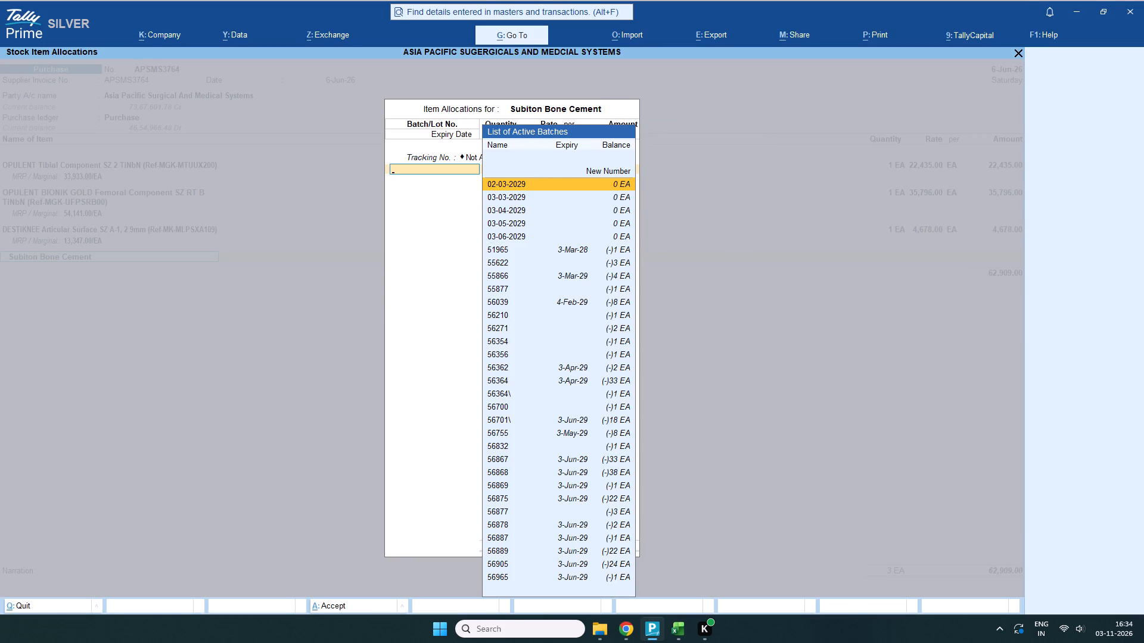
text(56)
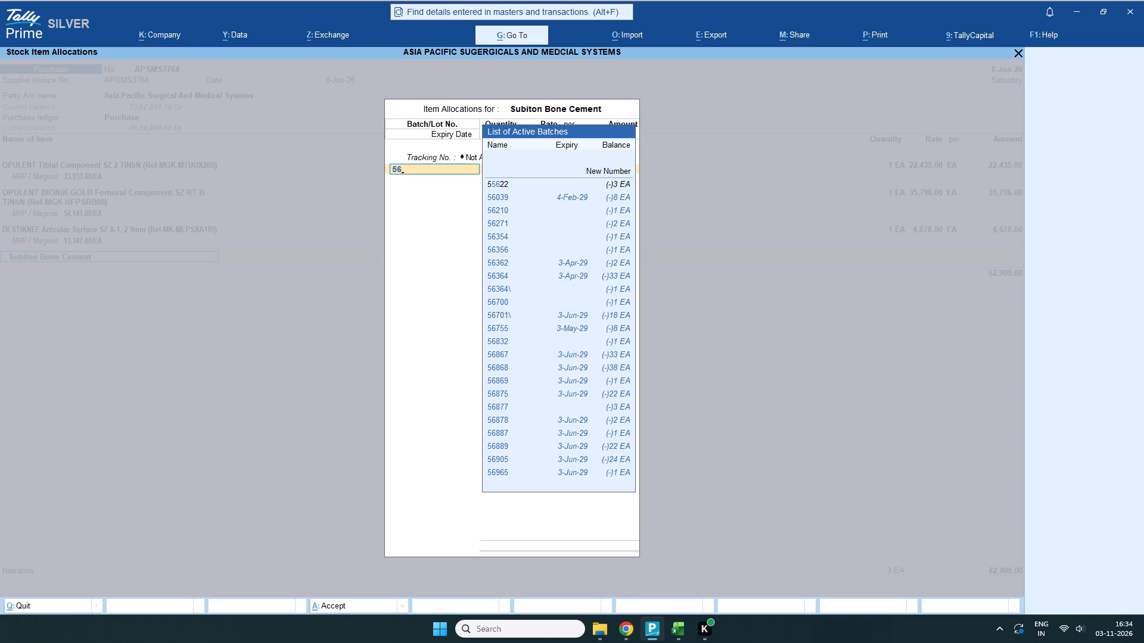
Allocate Subiton Bone Cement to existing batch 56965 with quantity 1 EA and no rate, and end the item list.
text(965)
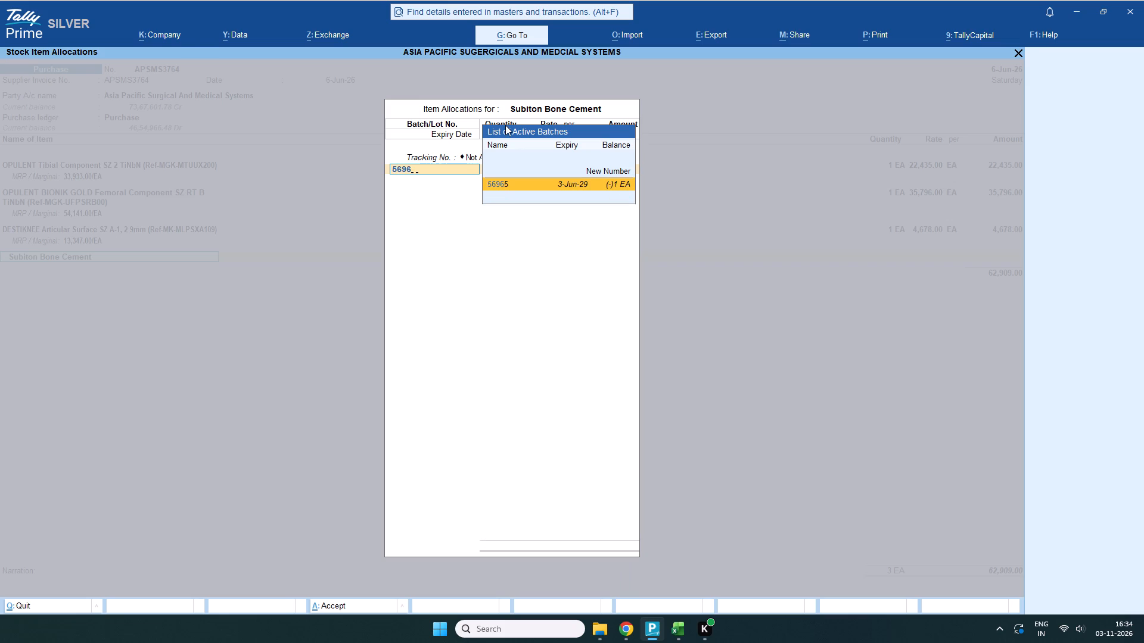
key(Return)
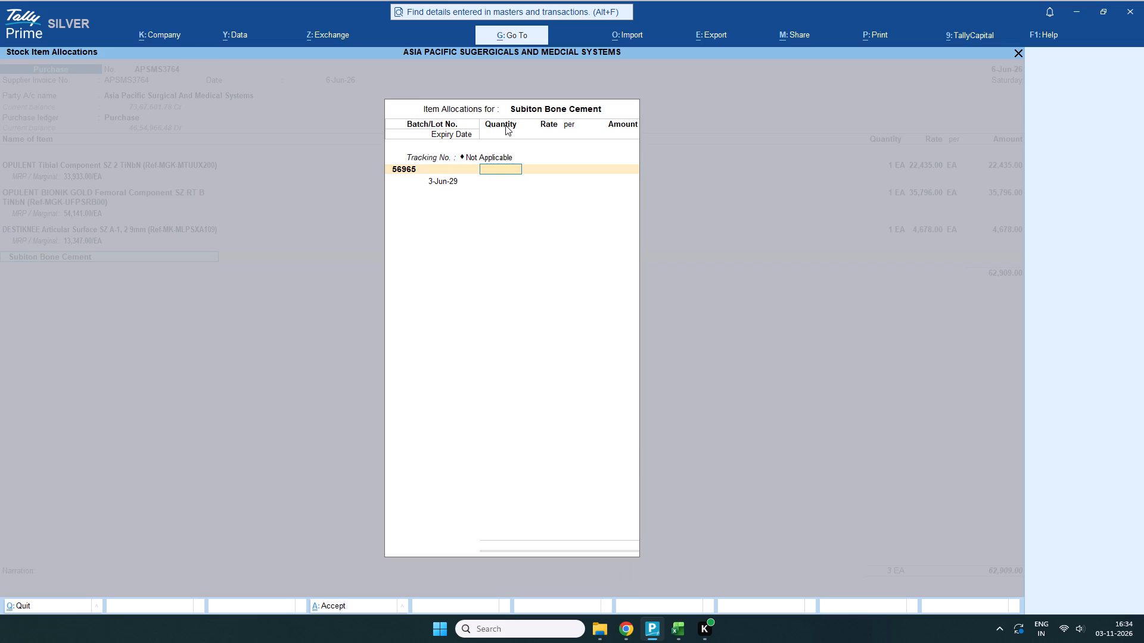
key(1)
key(Return)
key(Return)
key(Return)
key(Return)
key(Return)
key(Return)
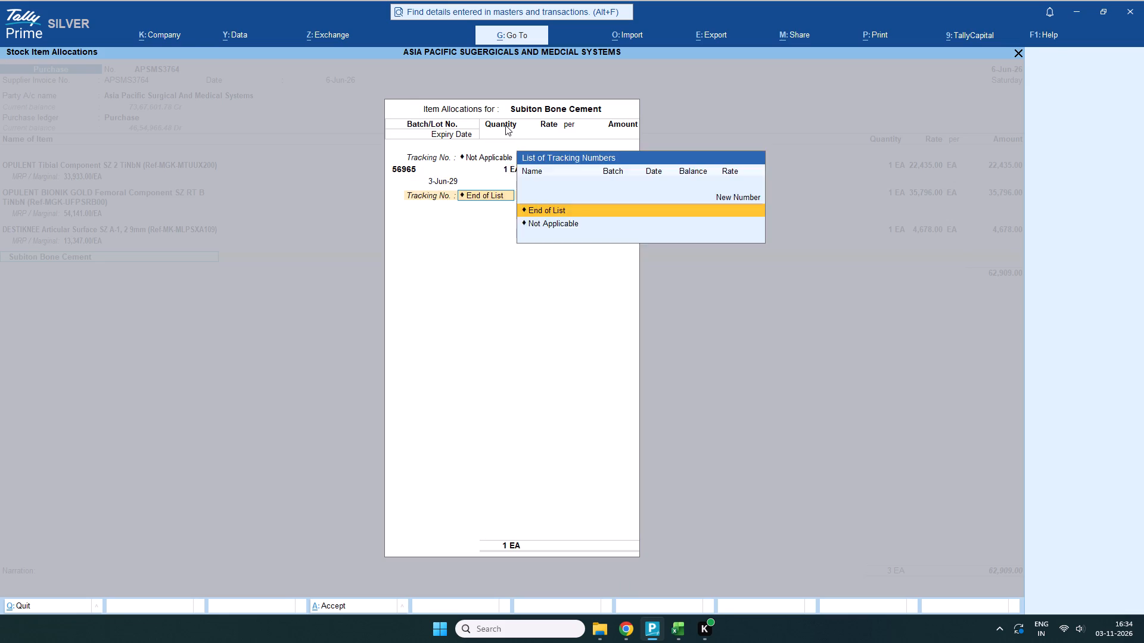
key(Return)
key(Return)
Add the Cgst and Sgst ledgers below the voucher's items, keeping the calculated tax amount for Cgst.
text(CG)
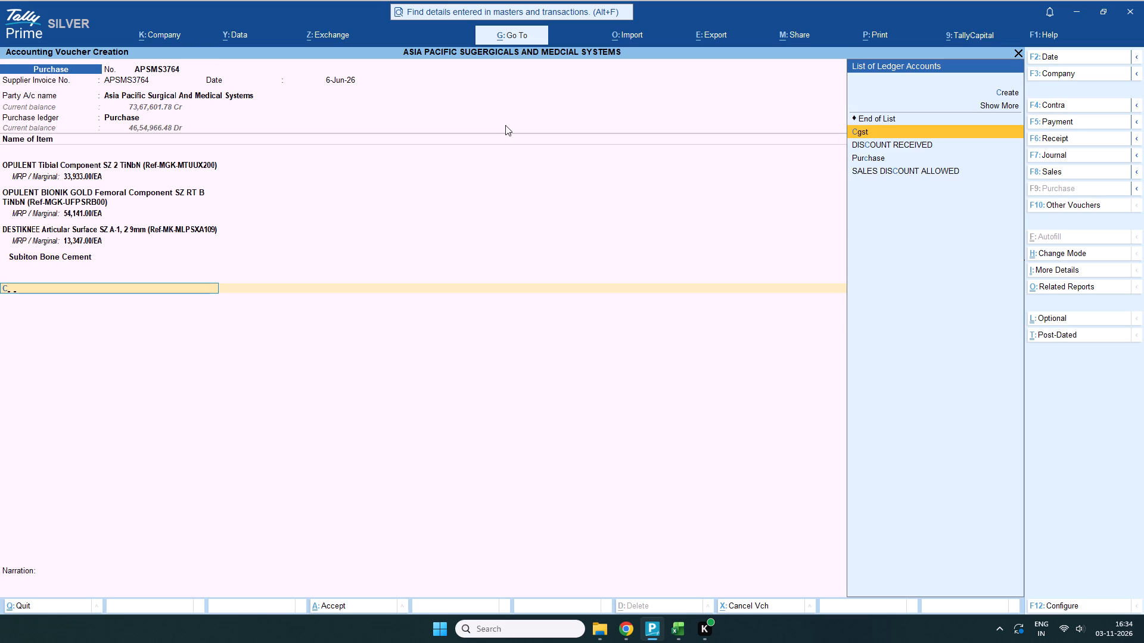
click(877, 135)
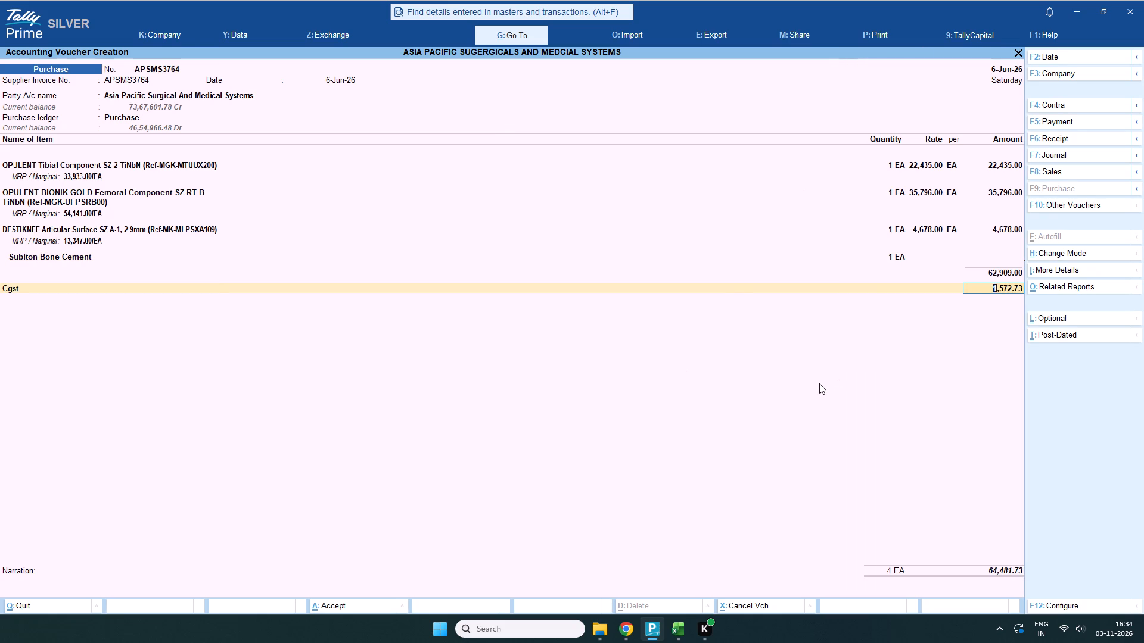
key(Return)
text(SG)
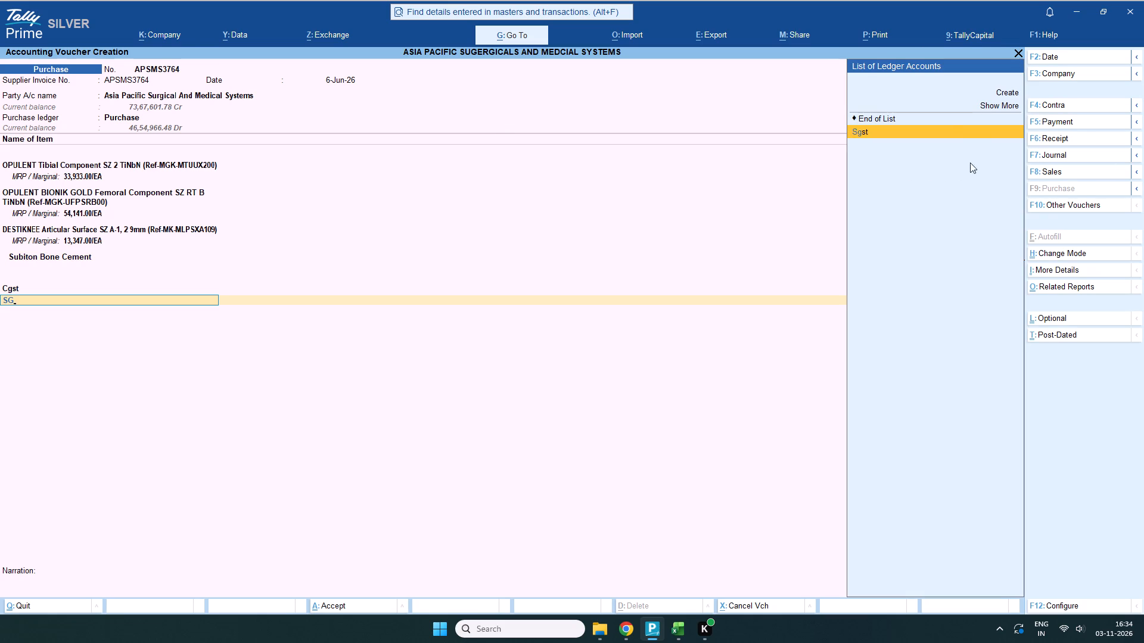
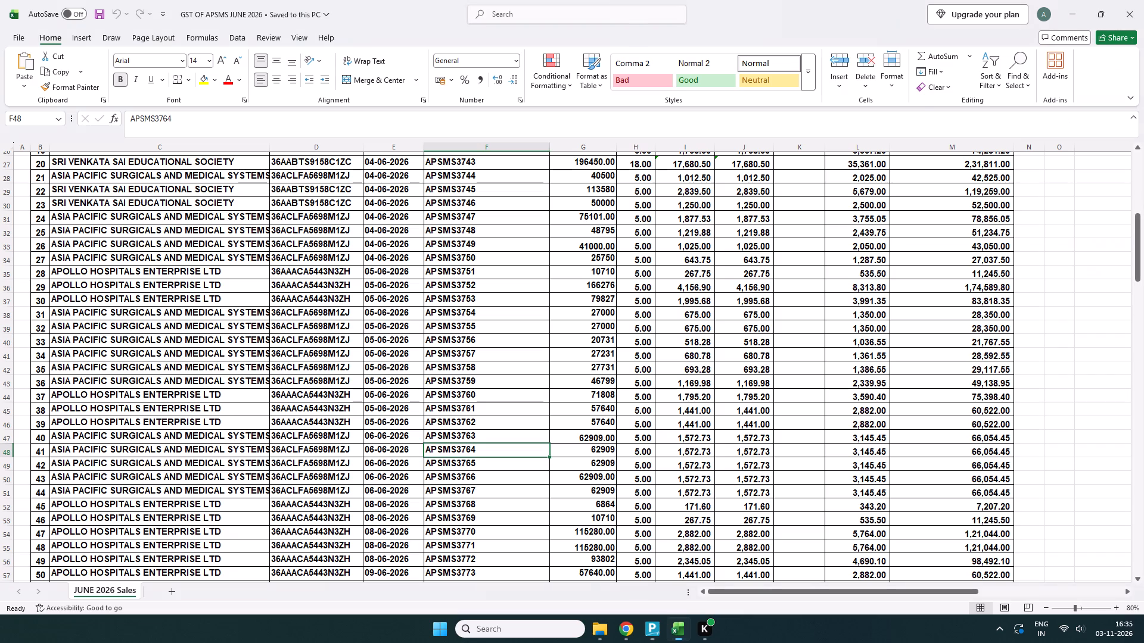
Find the next invoice, APSMS3765, in the June 2026 sales sheet and select its invoice number cell.
scroll(676, 458, down, 1)
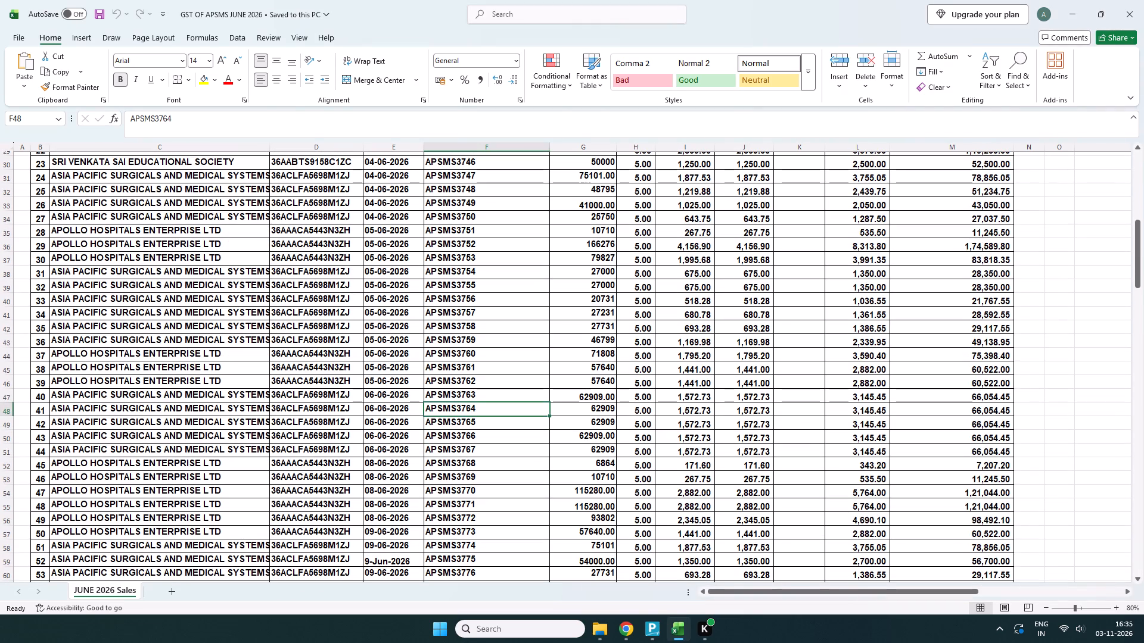
scroll(674, 447, down, 1)
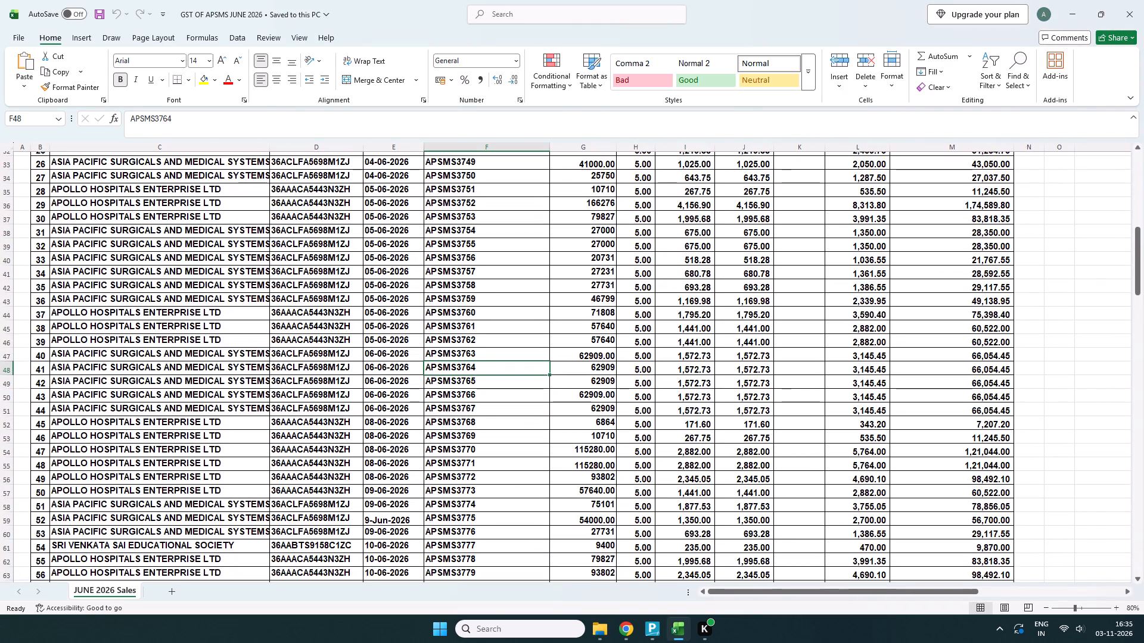
click(487, 386)
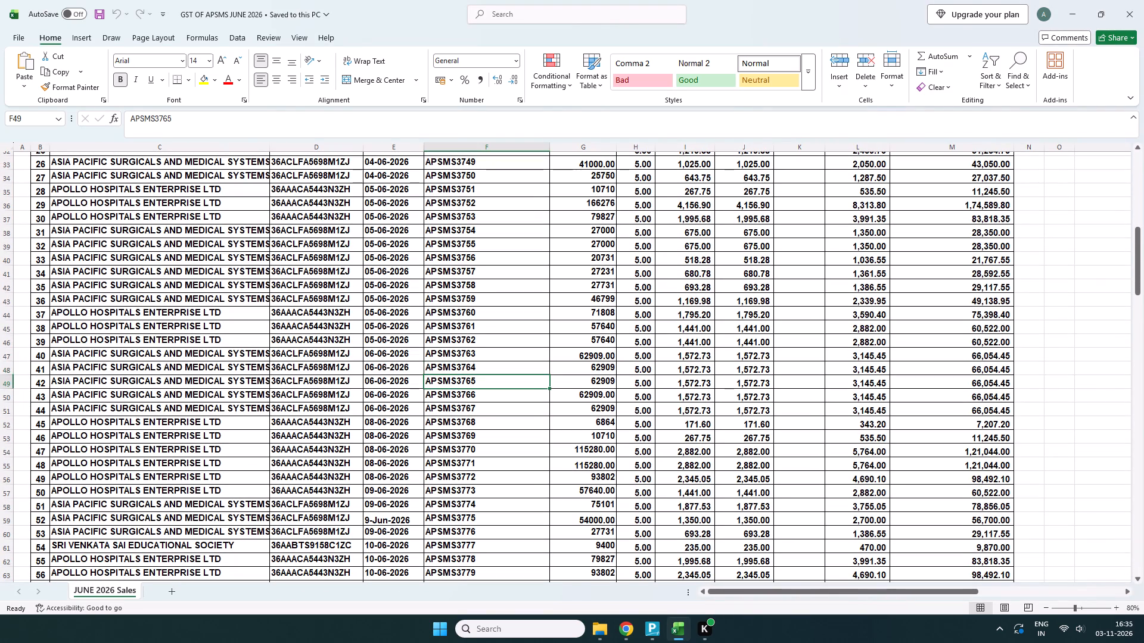
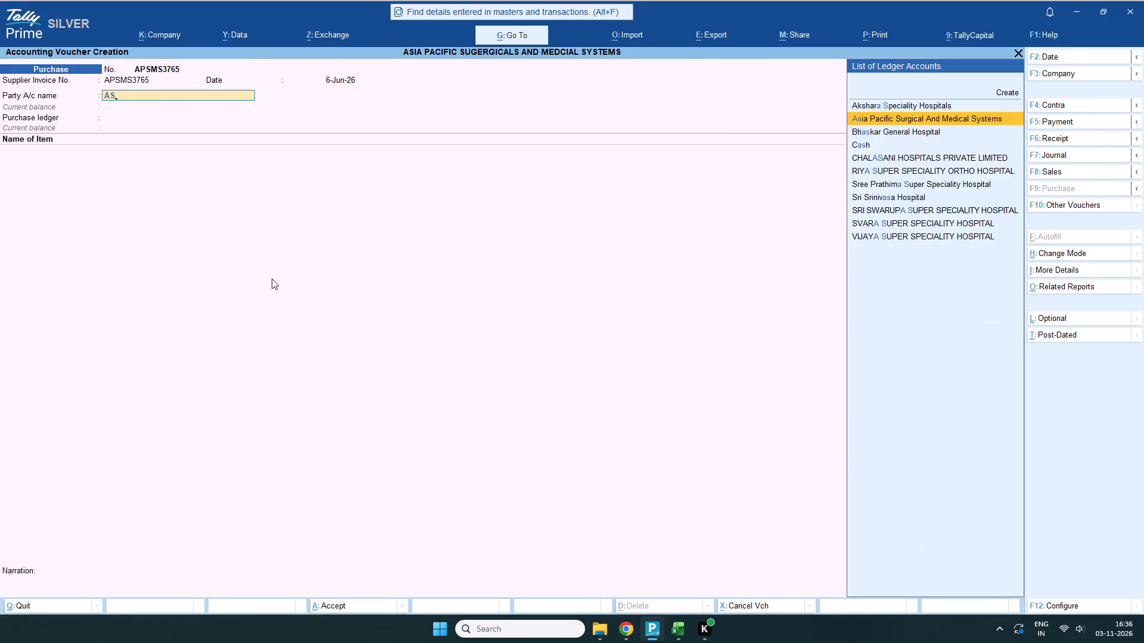
Choose Asia Pacific Surgical And Medical Systems as the party account for purchase voucher APSMS3765, with Purchase as the purchase ledger.
key(Return)
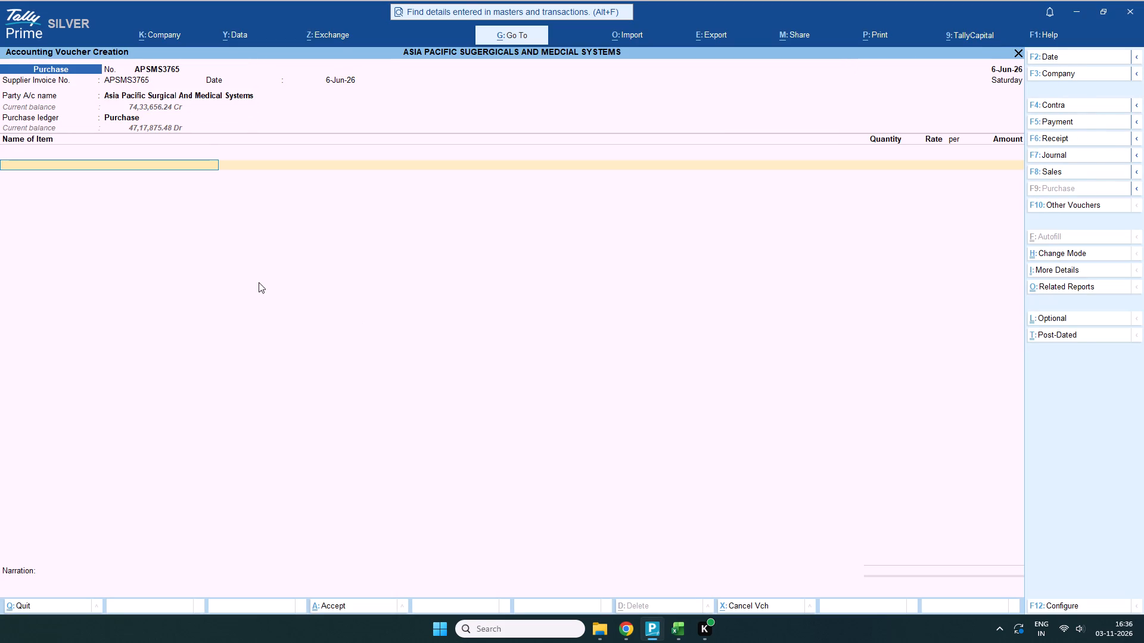
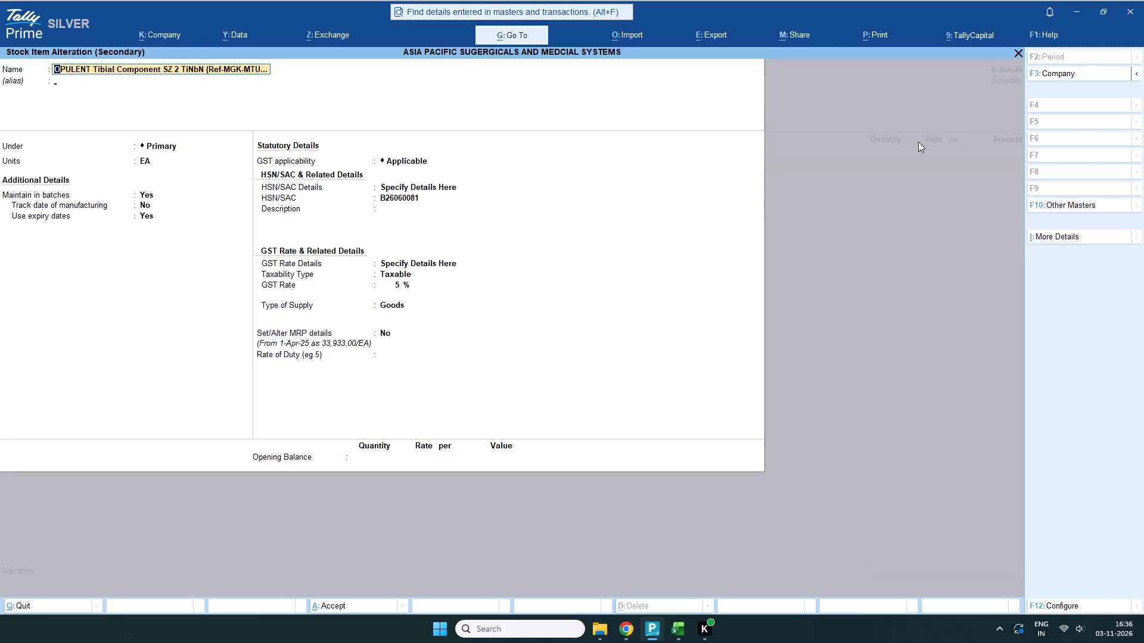
Open the HSN/SAC code of the OPULENT Tibial Component SZ 2 TiNbN stock item for editing, keeping its preceding details.
key(Return)
key(Return)
key(Return)
key(Return)
key(Return)
key(Return)
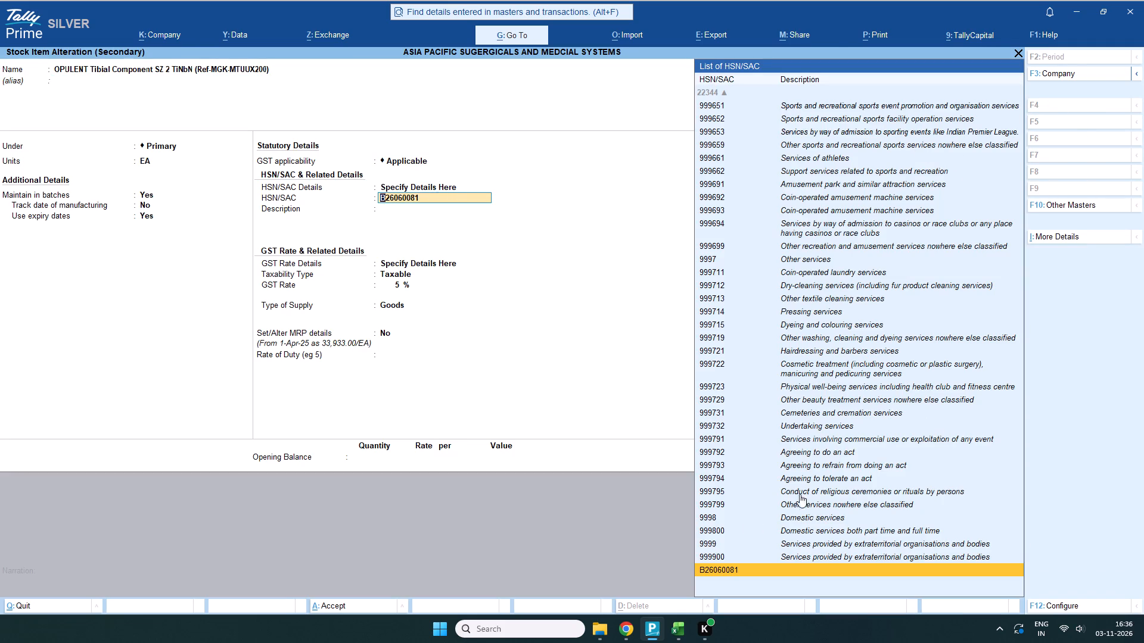
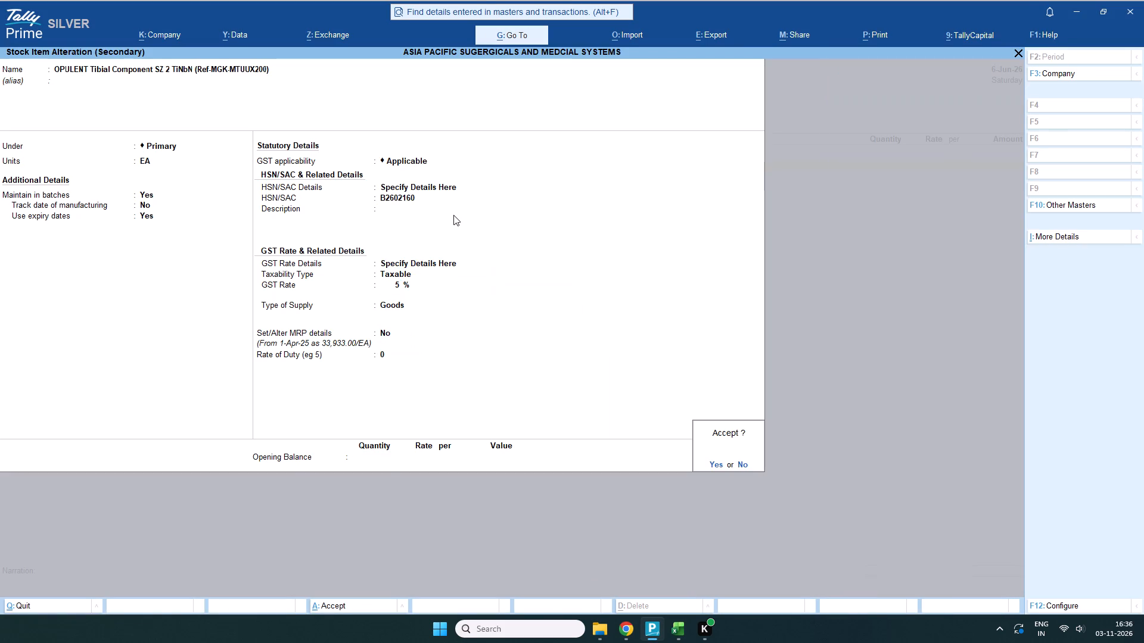
Save the stock item alteration for OPULENT Tibial Component SZ 2 TiNbN.
key(Return)
Allocate OPULENT Tibial Component SZ 2 TiNbN to batch B2602160 without a tracking number, with quantity 1 EA at rate 22,435.00.
key(Return)
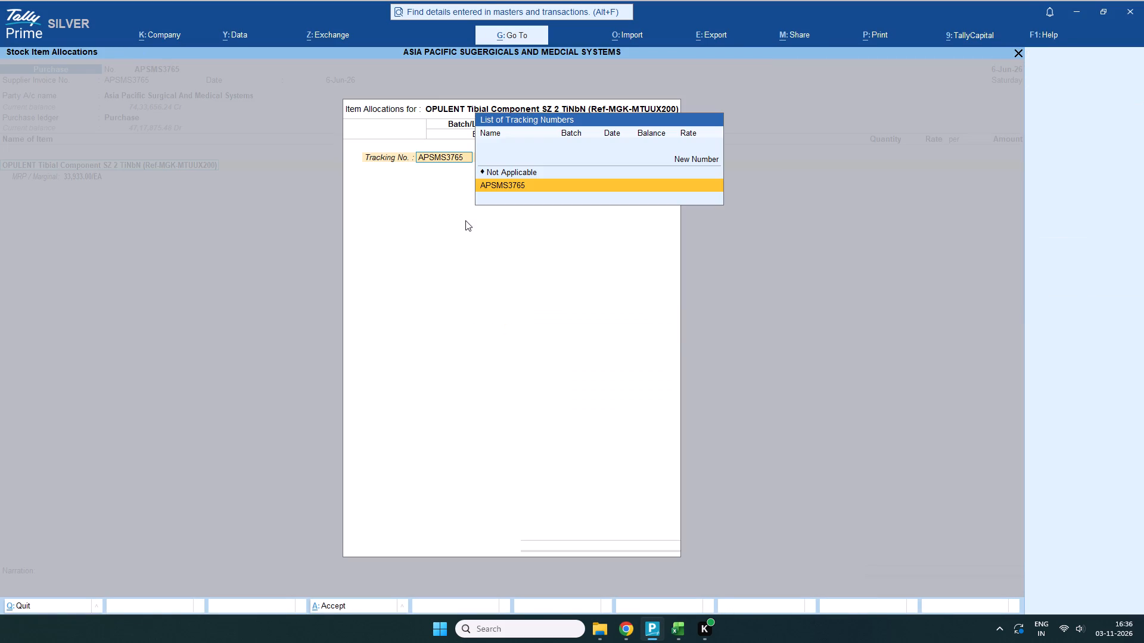
scroll(487, 201, up, 2)
scroll(509, 181, down, 1)
click(510, 173)
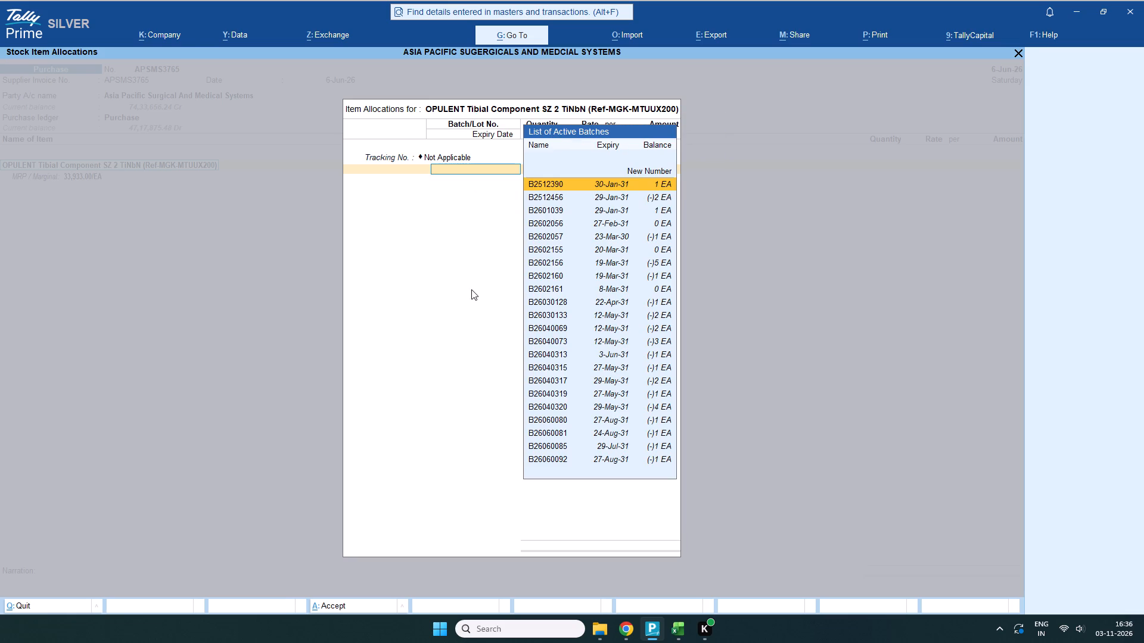
key(ctrl+v)
key(Return)
key(1)
key(Return)
key(Return)
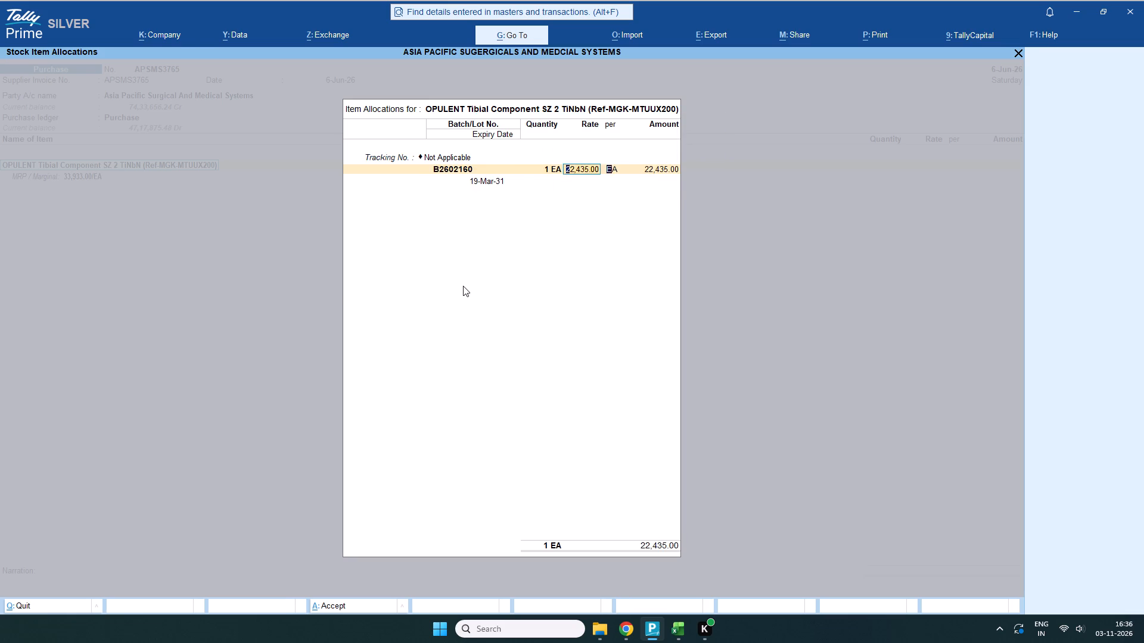
key(Return)
key(Return)
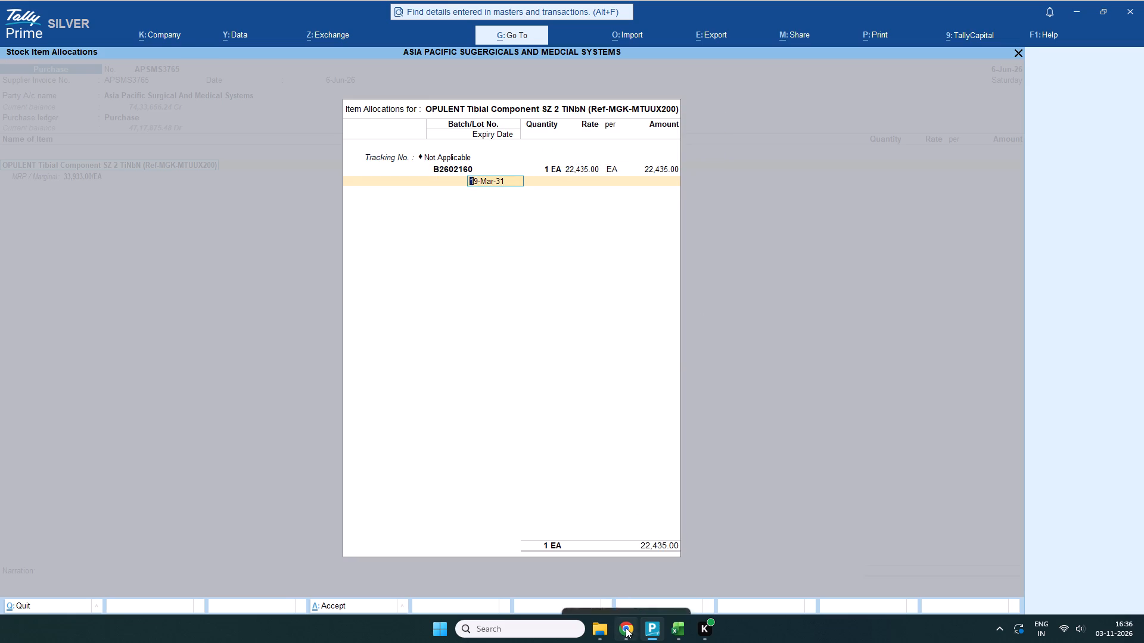
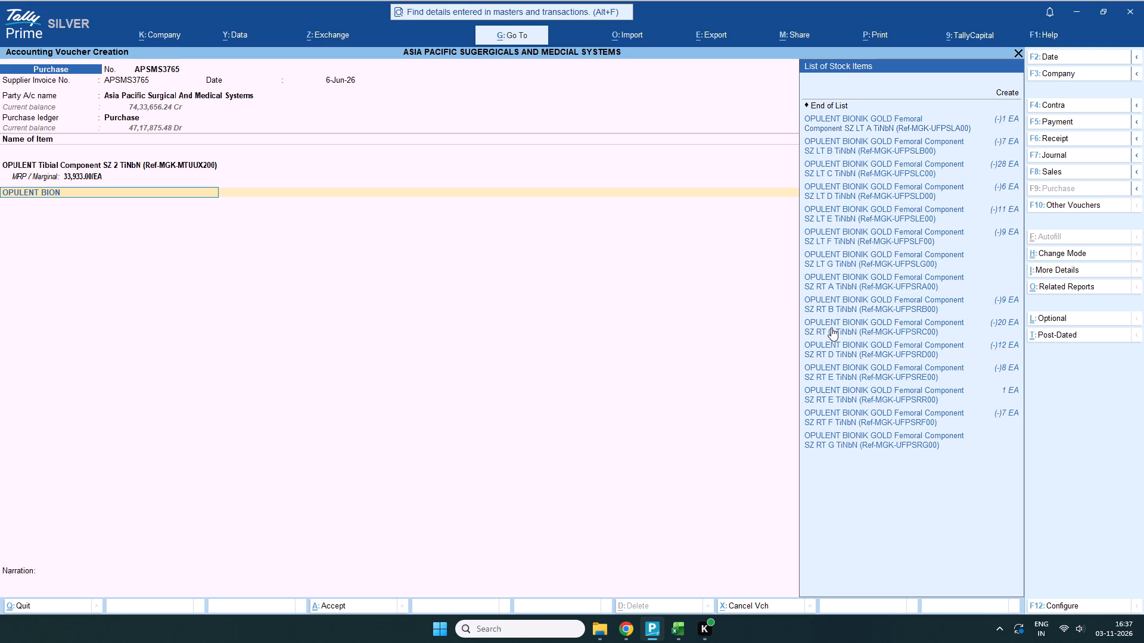
Select OPULENT BIONIK GOLD Femoral Component SZ RT C TiNbN (Ref-MGK-UFPSRC00) as the voucher's second item and dismiss the MRP rate entry.
click(831, 327)
double_click(831, 327)
double_click(831, 327)
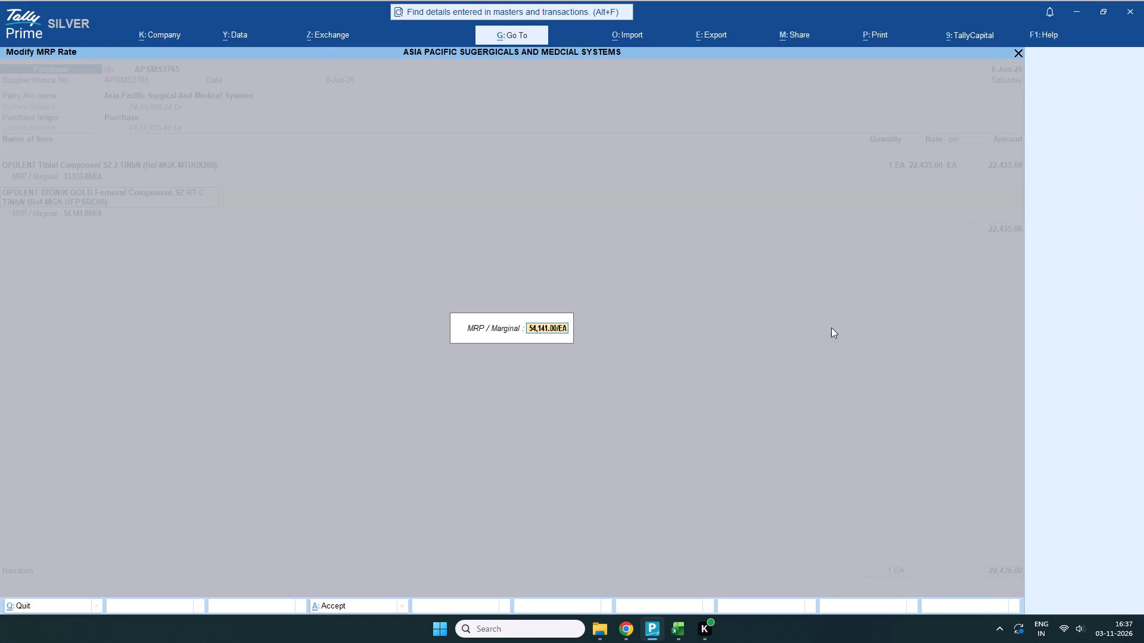
click(1015, 48)
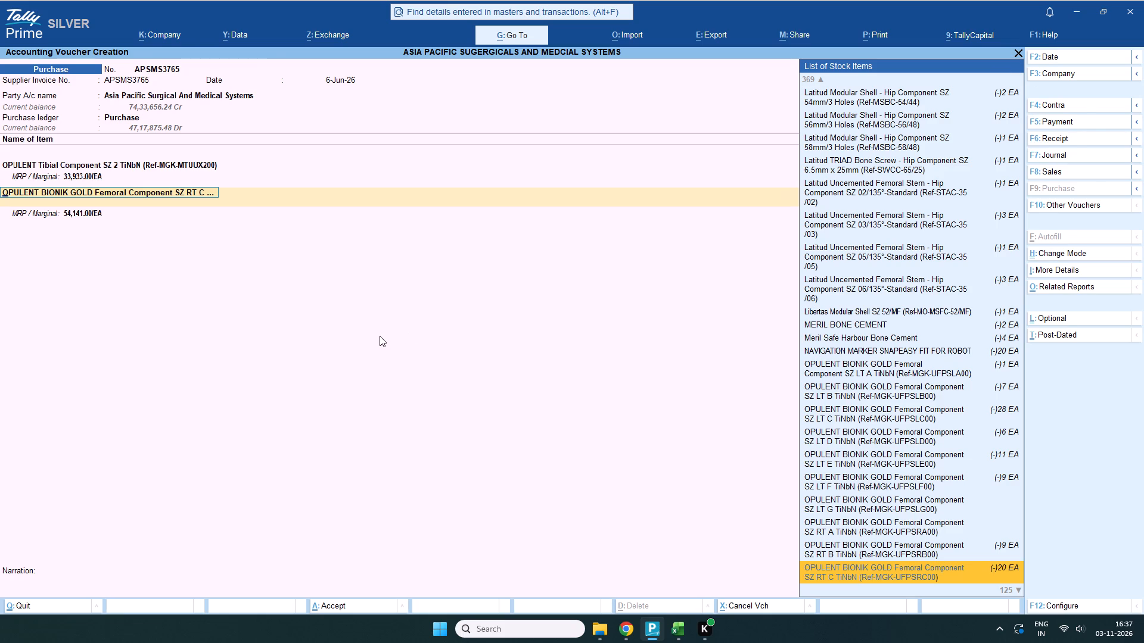
Open the SZ RT C femoral component's stock item master for alteration and advance to its HSN/SAC details, keeping the existing entries.
key(ctrl+Return)
key(Return)
key(Return)
key(Return)
key(Return)
key(Return)
key(Return)
key(Return)
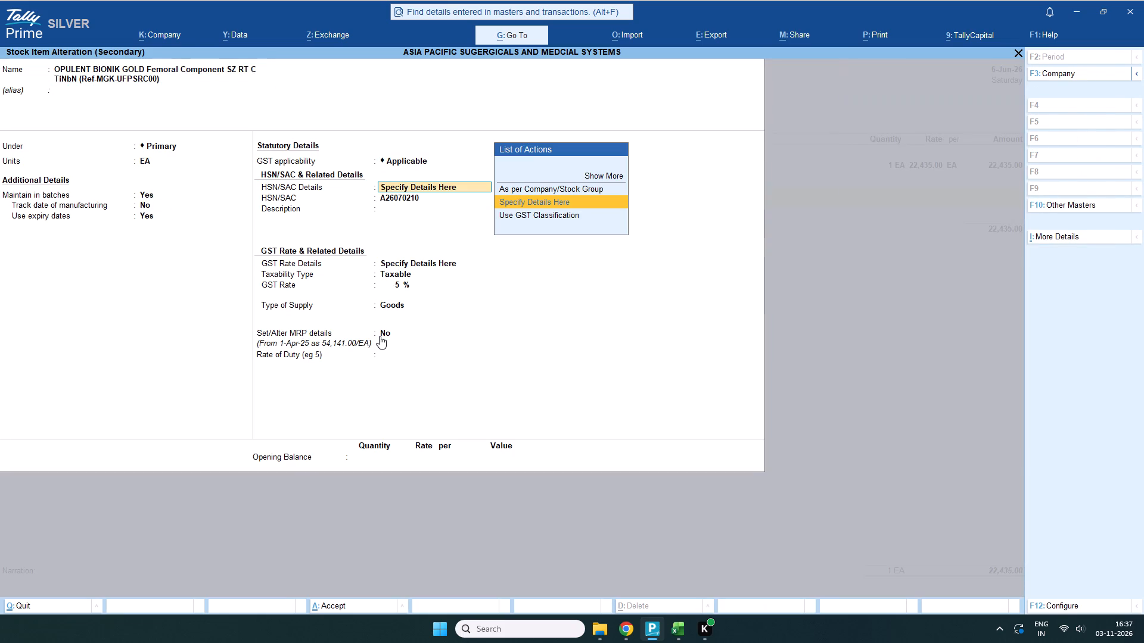
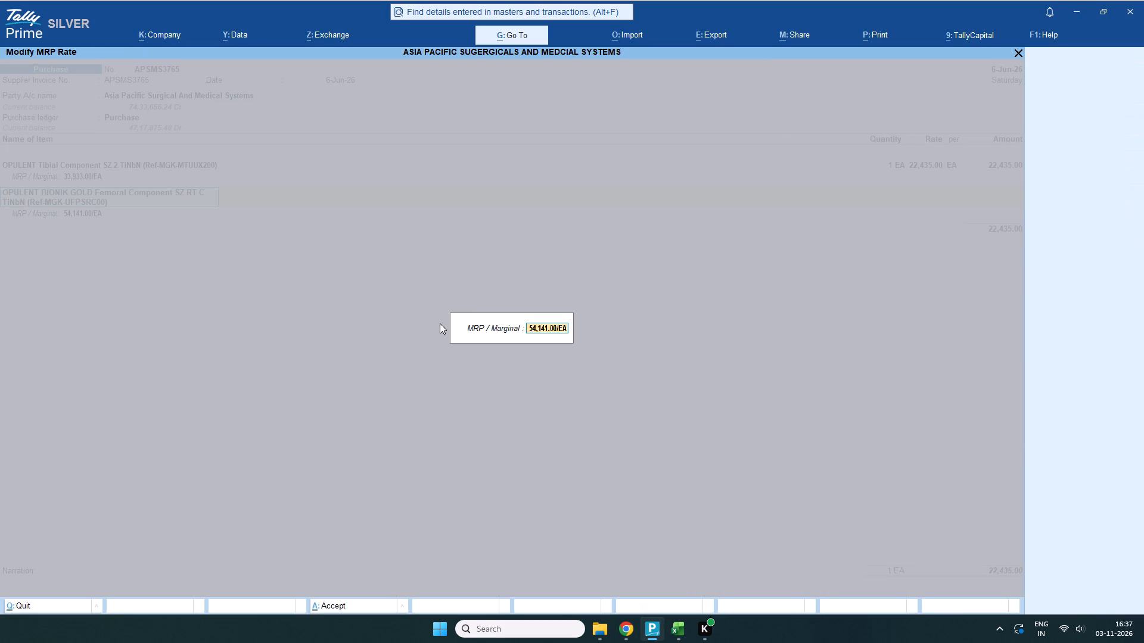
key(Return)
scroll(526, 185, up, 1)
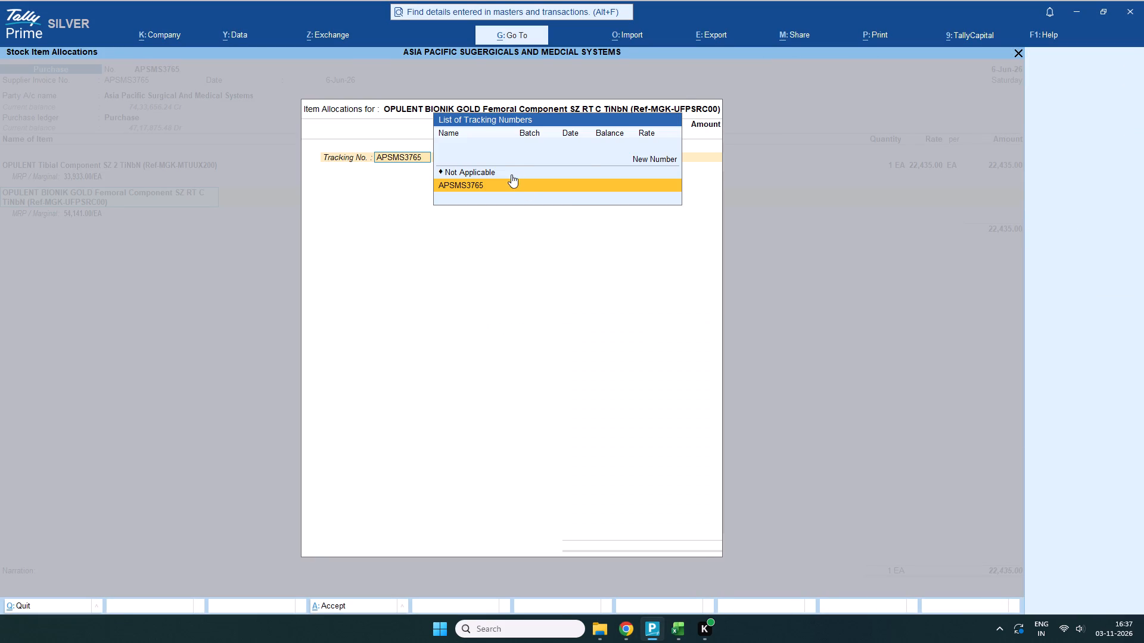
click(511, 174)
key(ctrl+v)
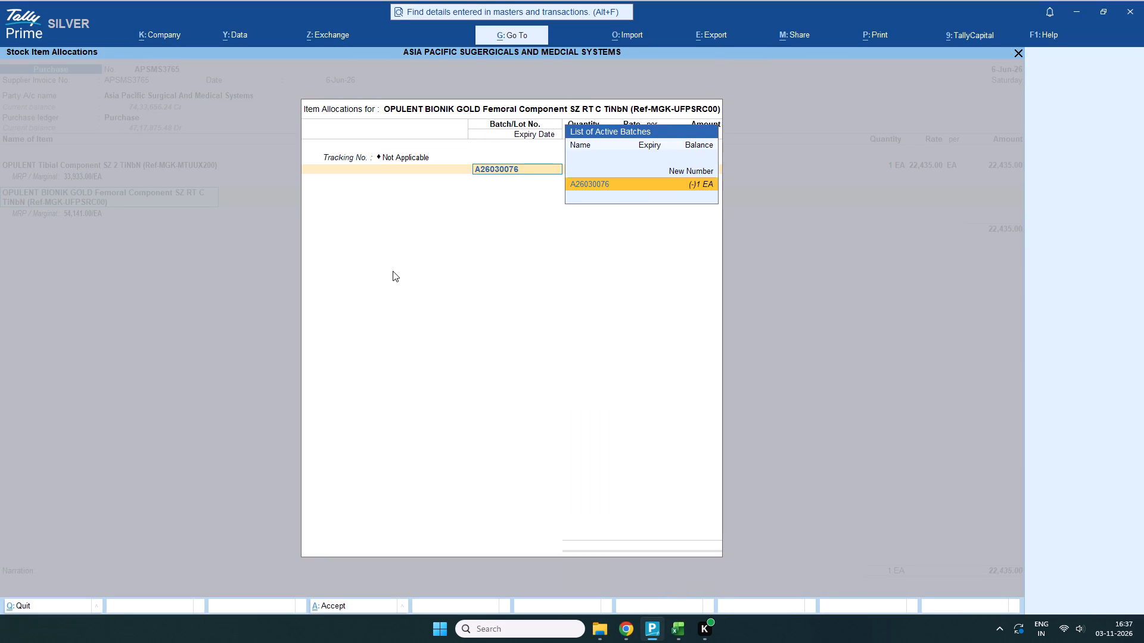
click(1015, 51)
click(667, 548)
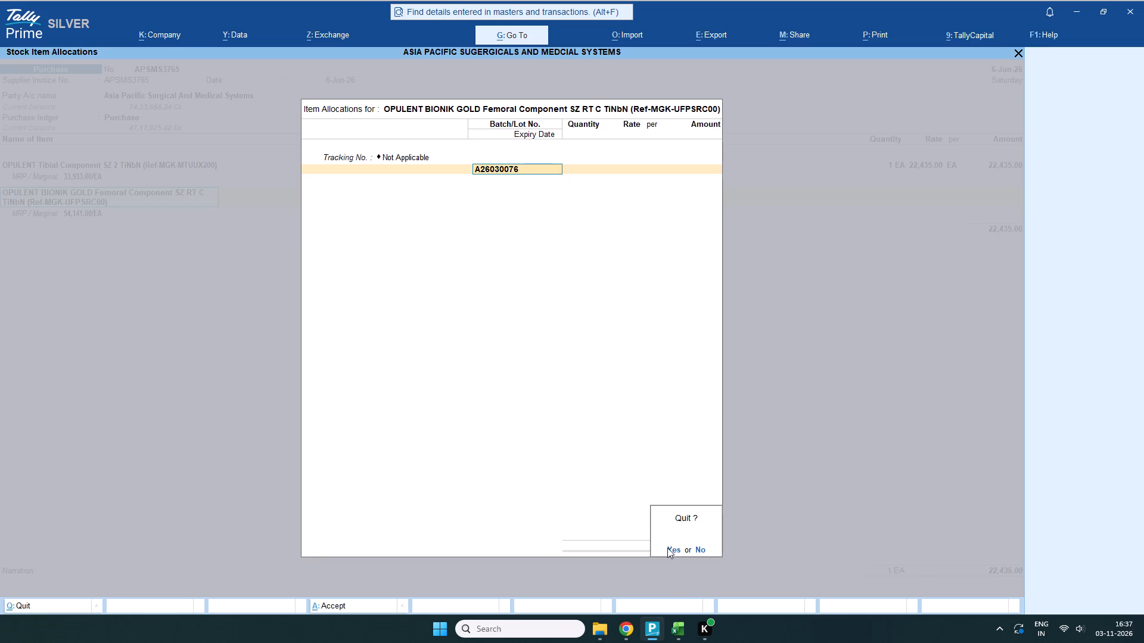
Open the OPULENT BIONIK GOLD Femoral Component SZ RT C TiNbN stock item for alteration and advance through its details to the expiry dates setting.
key(ctrl+Return)
key(Return)
key(Return)
key(Return)
key(Return)
key(Return)
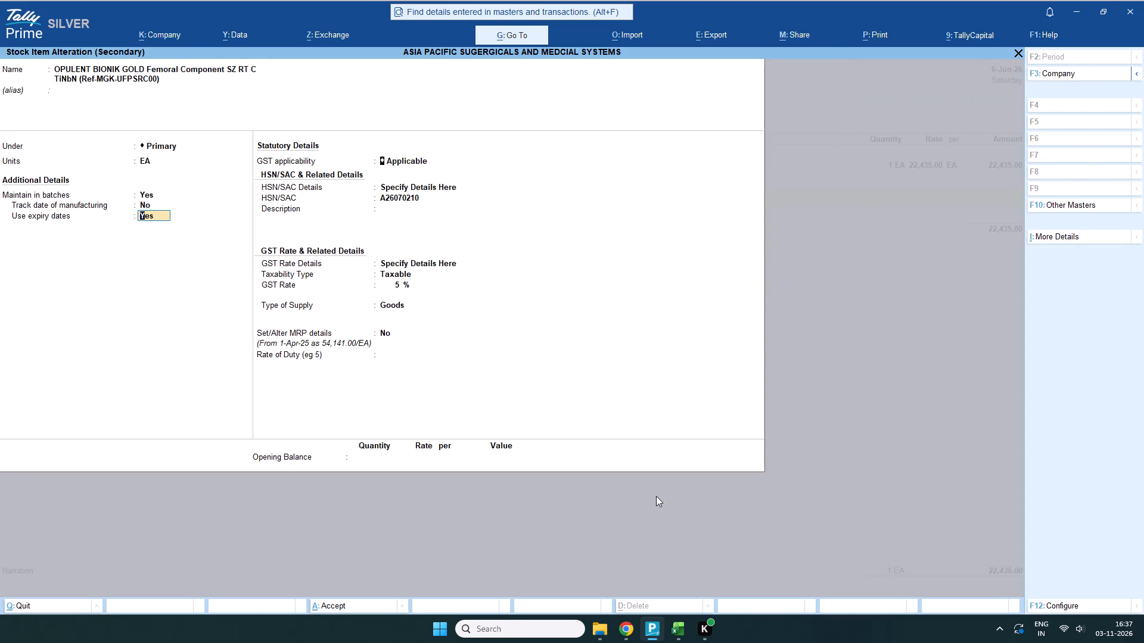
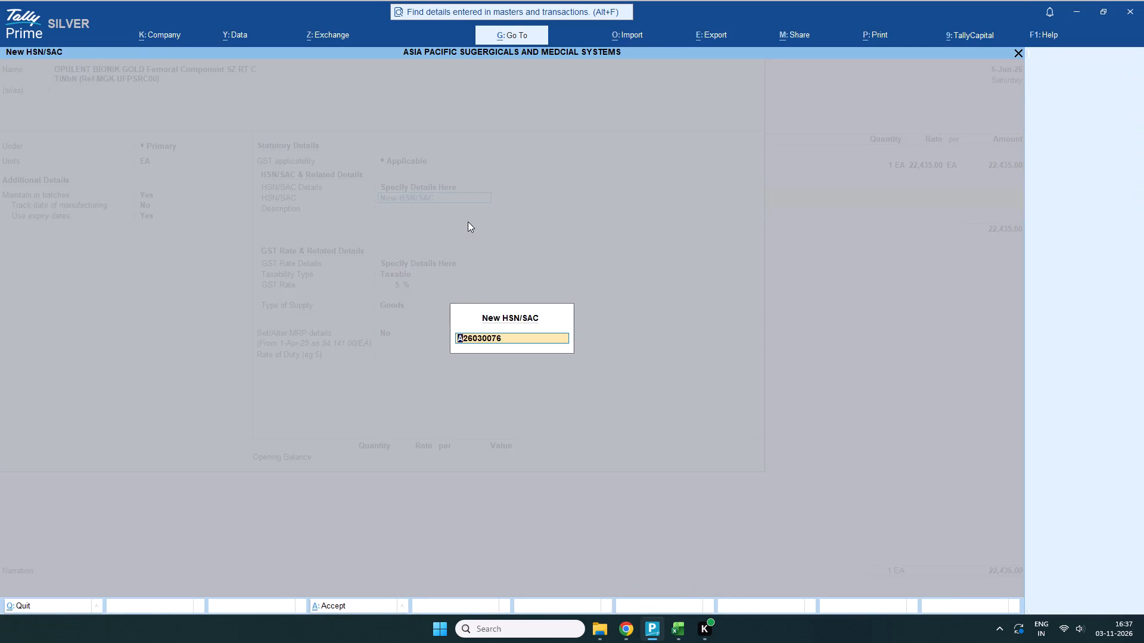
Enter A26030076 as the new HSN/SAC in the femoral component's master, keep the remaining details and save the alteration.
key(Return)
key(Return)
key(Return)
key(Return)
key(Return)
key(Return)
key(Return)
key(Return)
key(Return)
key(Return)
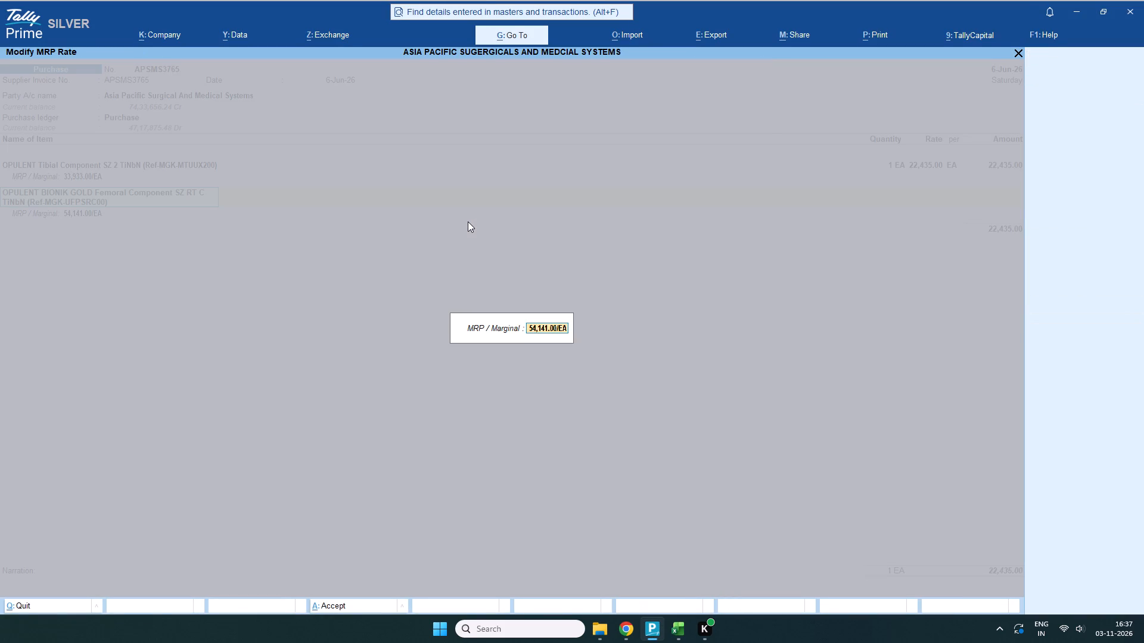
Keep the femoral component's MRP and allocate it to batch A26030076 without a tracking number, with quantity 1 EA at rate 35,796.00.
key(Return)
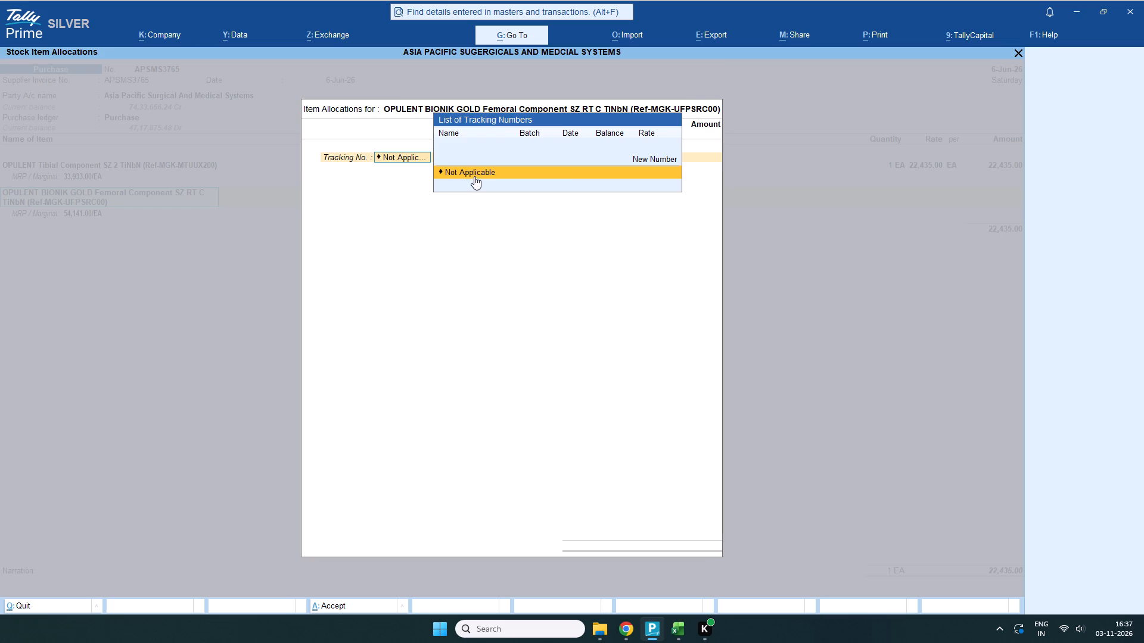
click(474, 176)
key(ctrl+v)
key(Return)
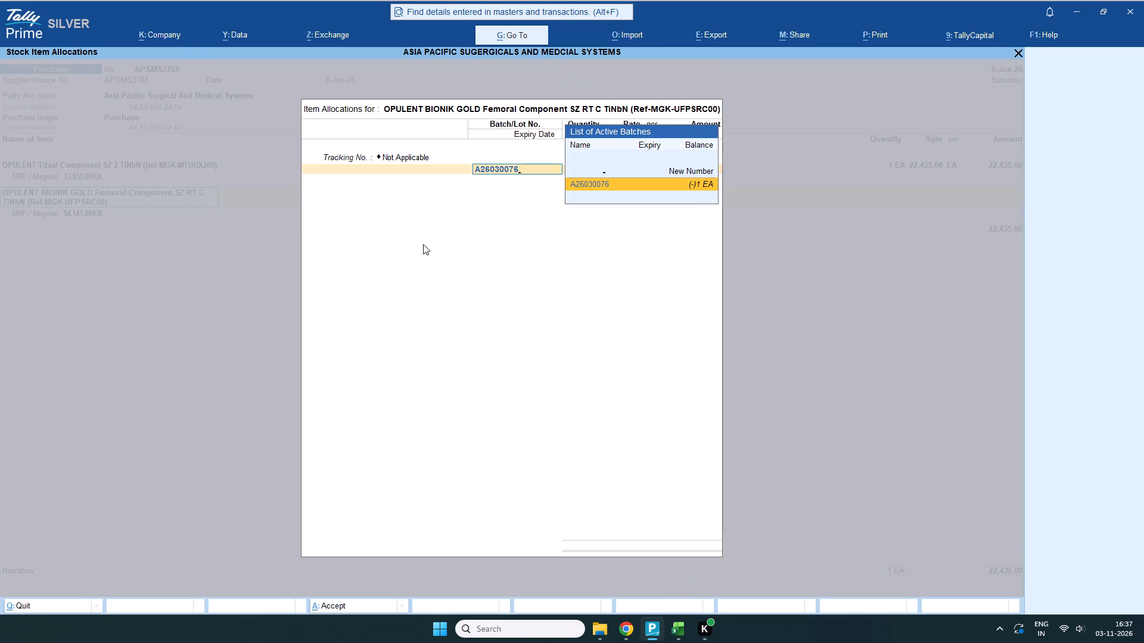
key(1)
key(Return)
key(Return)
key(Return)
key(Return)
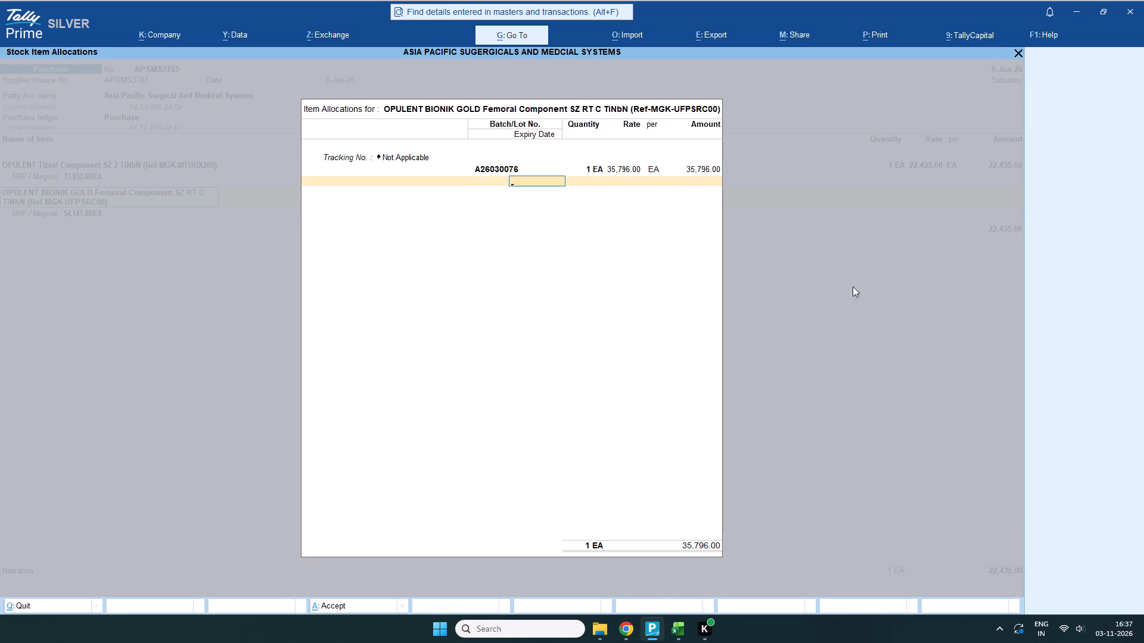
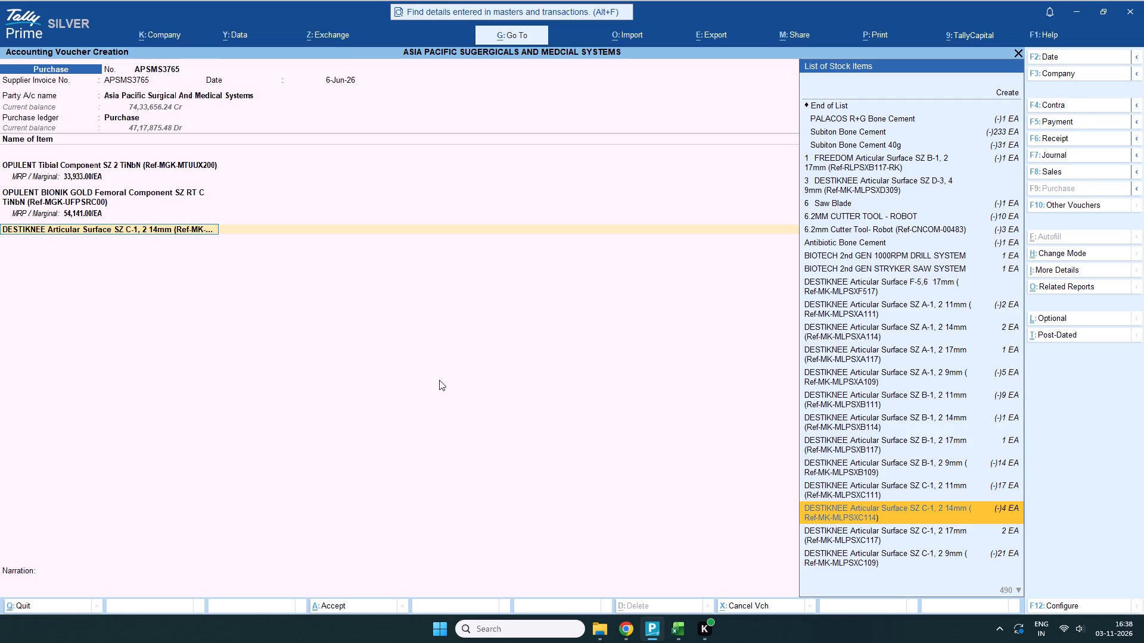
Open the DESTIKNEE Articular Surface SZ C-1, 2 14mm stock item for alteration and advance through its details to GST applicability.
key(ctrl+Return)
key(Return)
key(Return)
key(Return)
key(Return)
key(Return)
key(Return)
key(Return)
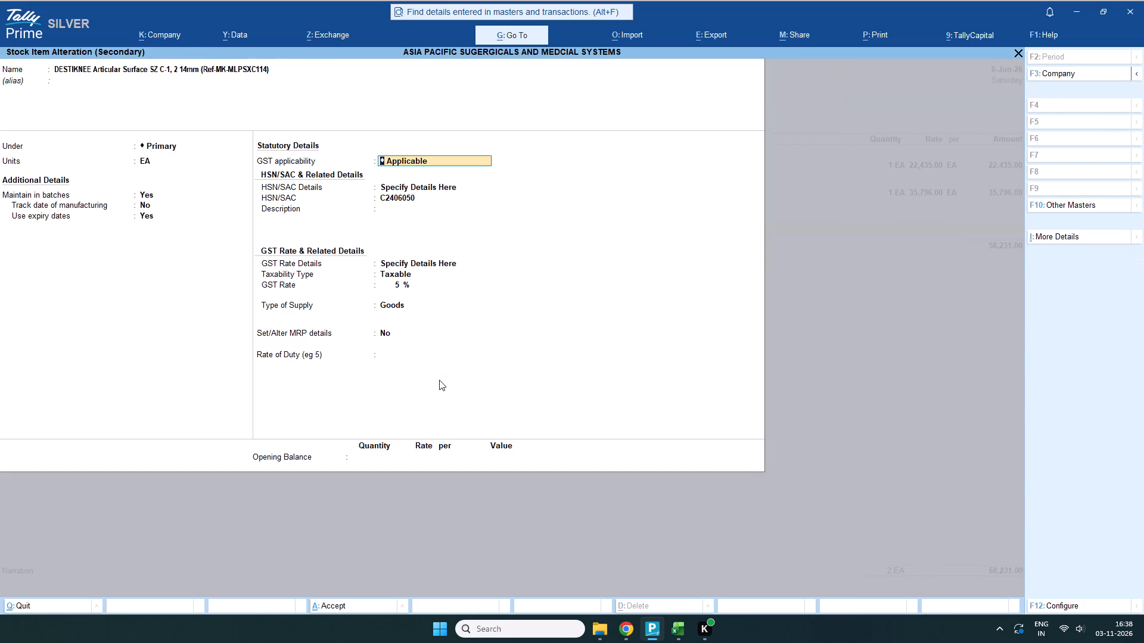
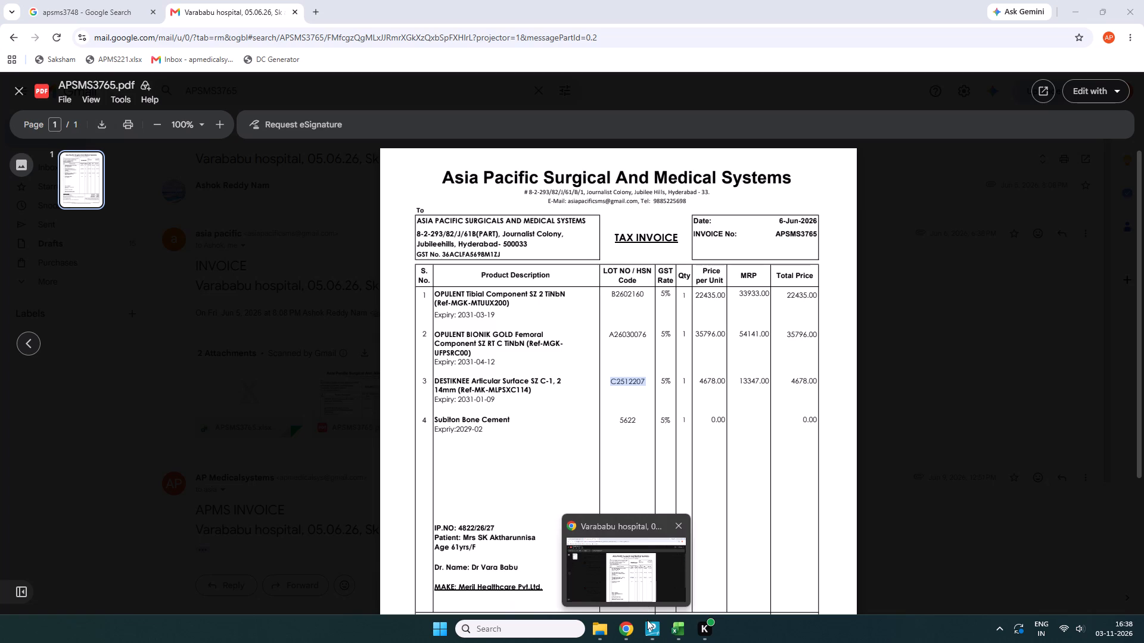
Switch from the invoice PDF back to TallyPrime's purchase voucher APSMS3765.
drag(647, 620, 1045, 530)
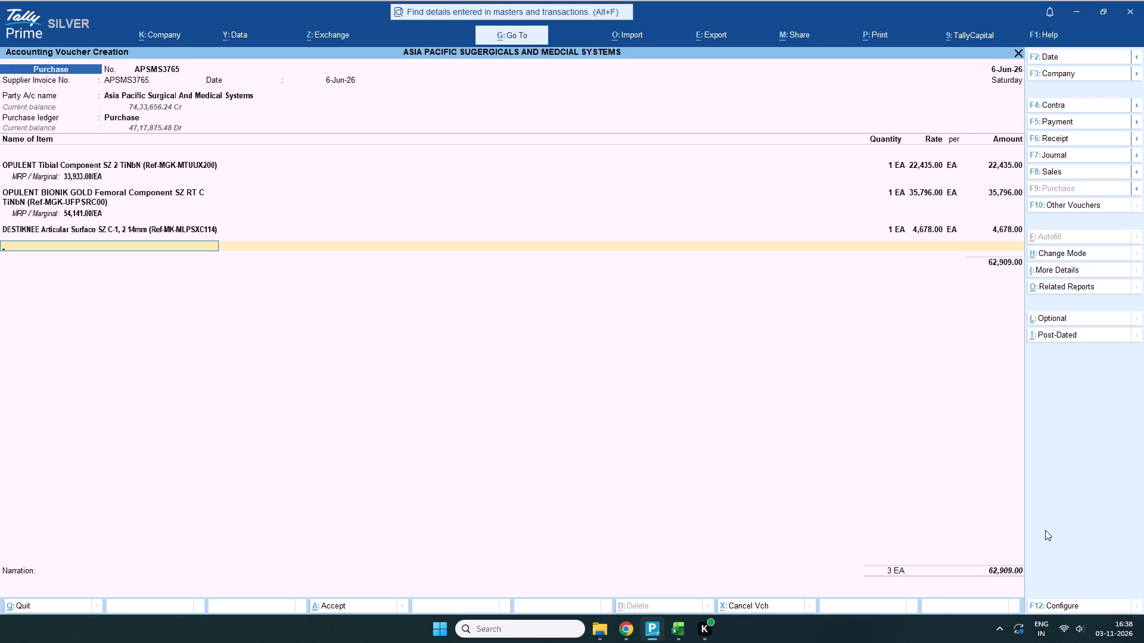
drag(1045, 530, 639, 525)
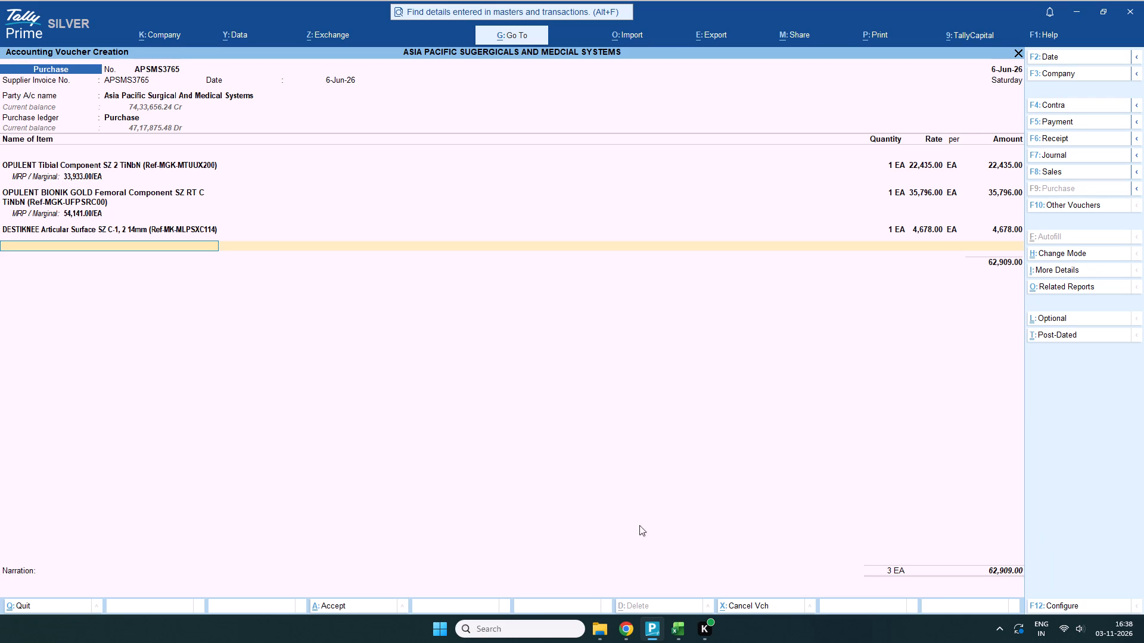
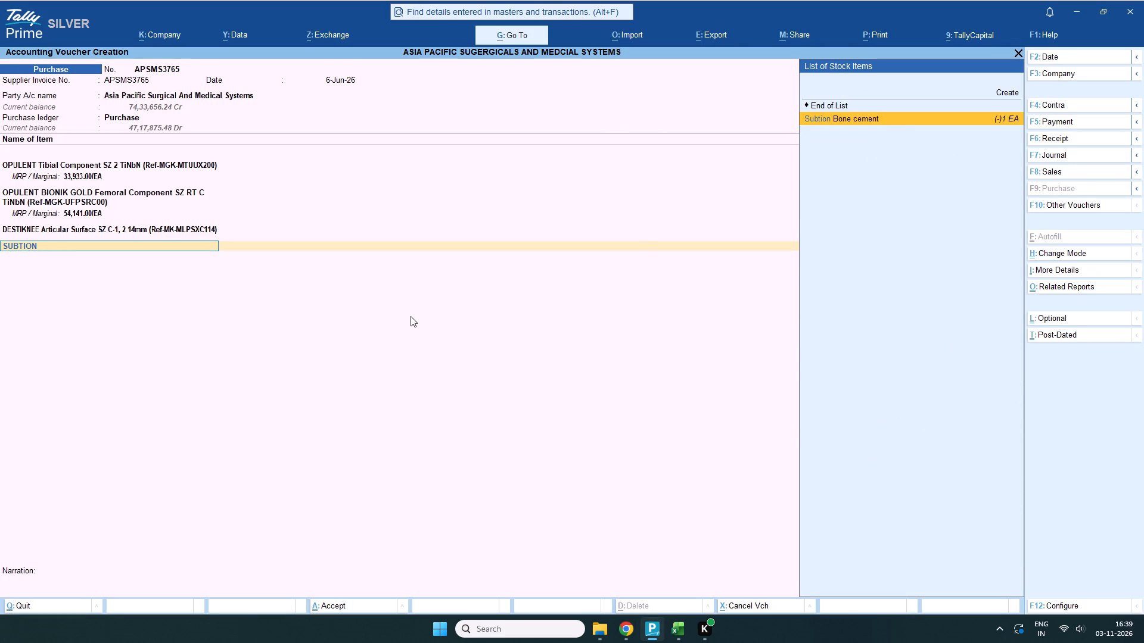
Choose Subiton Bone Cement as the item below the DESTIKNEE articular surface, leaving its batch allocation unfilled.
key(BackSpace)
key(BackSpace)
key(BackSpace)
key(BackSpace)
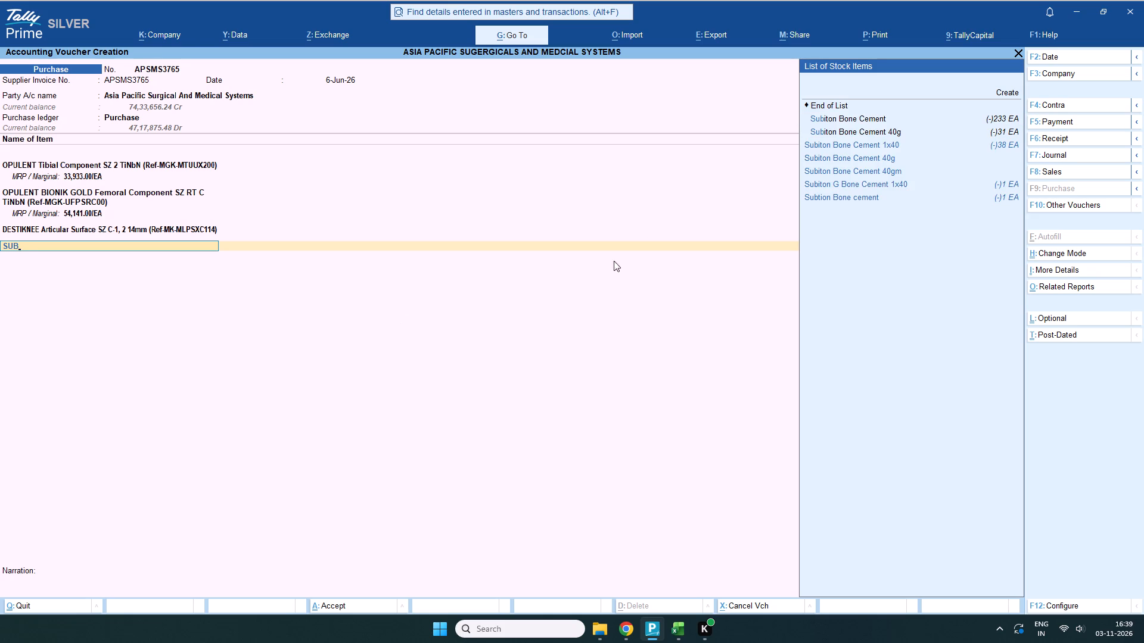
double_click(851, 114)
click(856, 123)
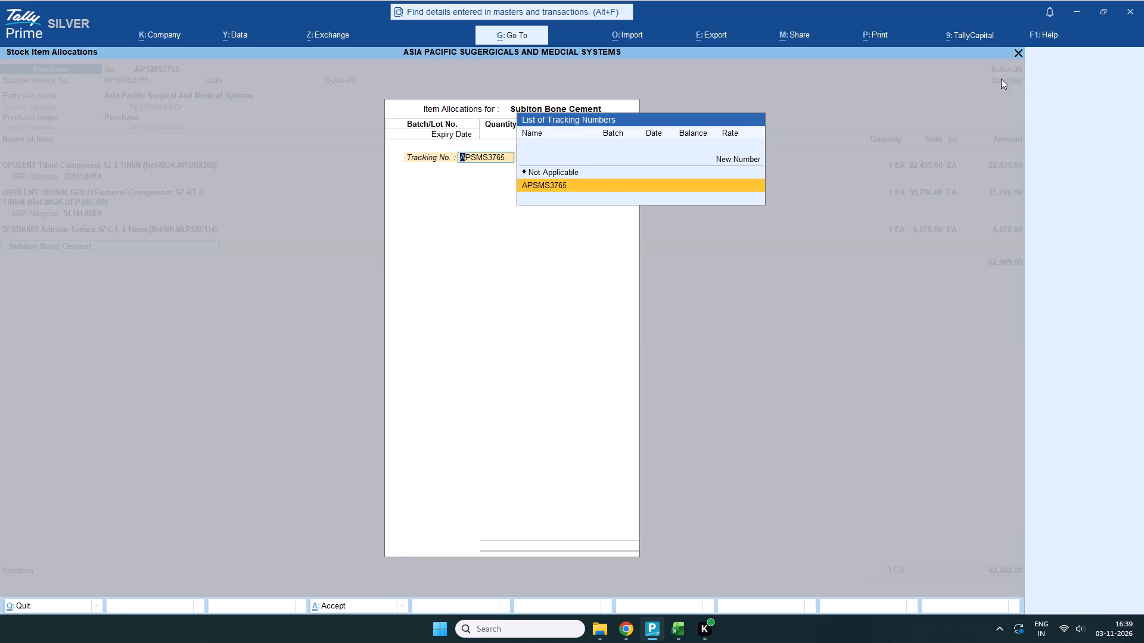
click(1018, 52)
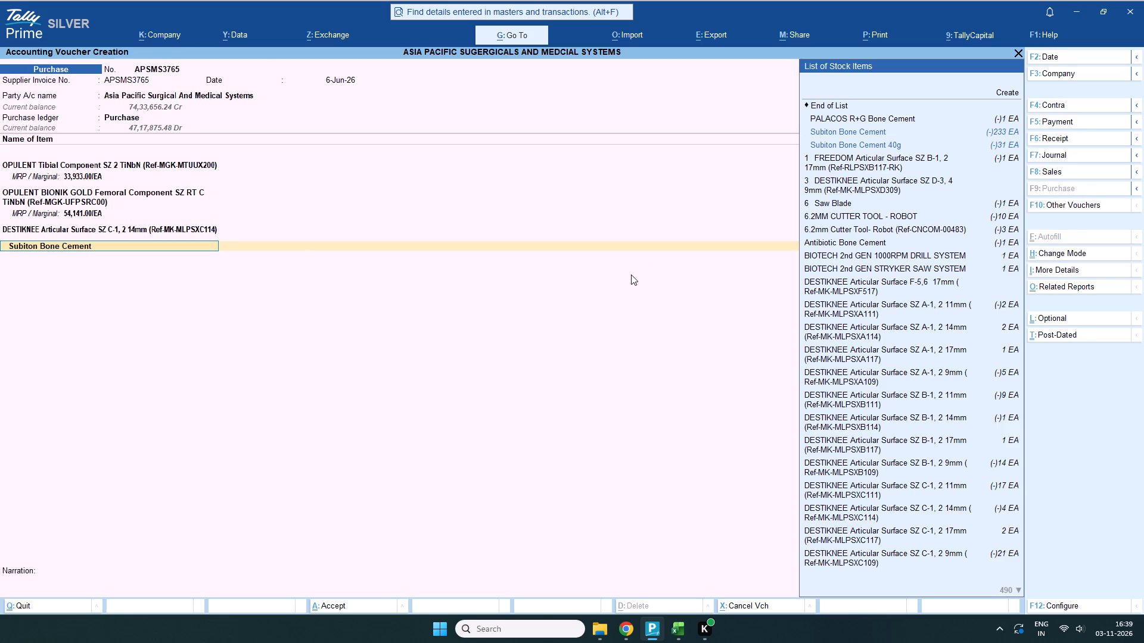
Open the Subiton Bone Cement stock item for alteration and go through its details to the HSN/SAC code.
key(ctrl+Return)
key(Return)
key(Return)
key(Return)
key(Return)
key(Return)
key(Return)
key(Return)
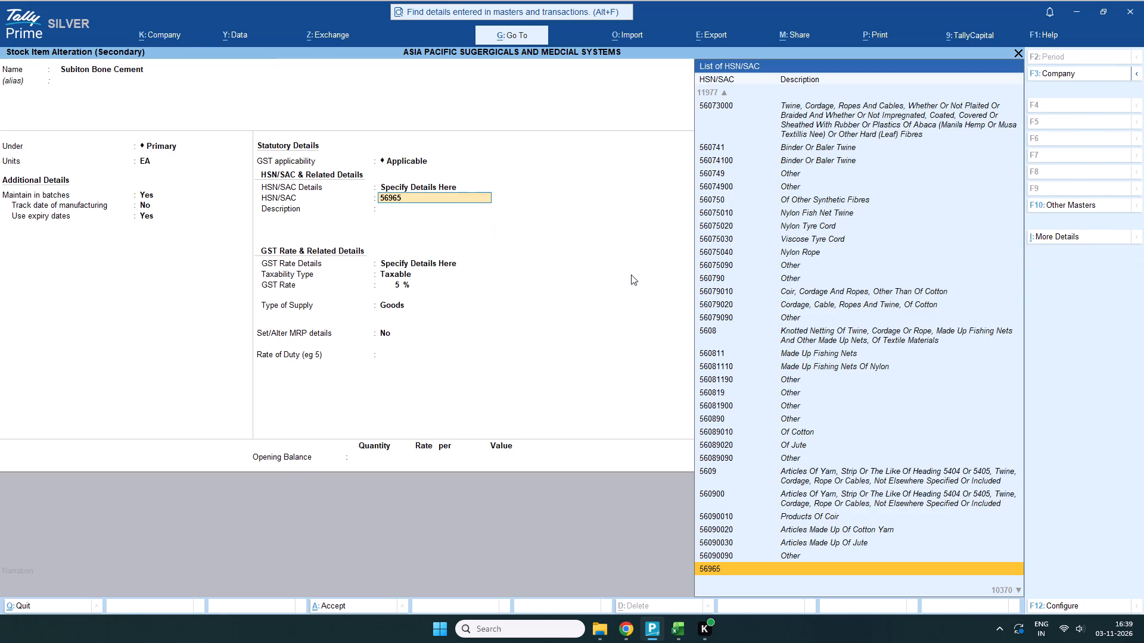
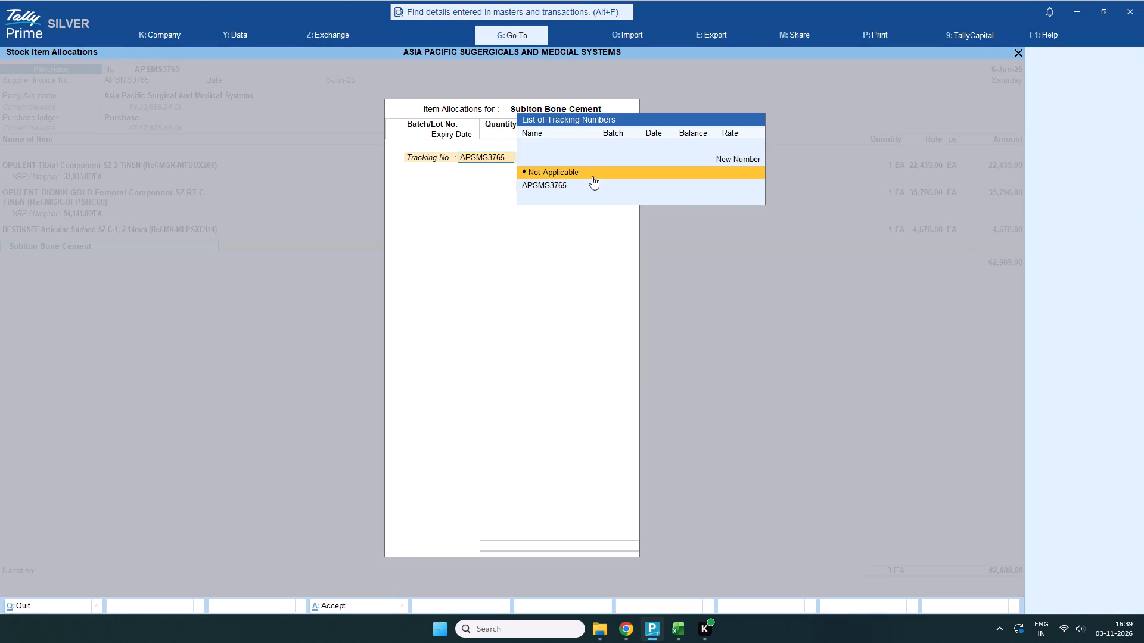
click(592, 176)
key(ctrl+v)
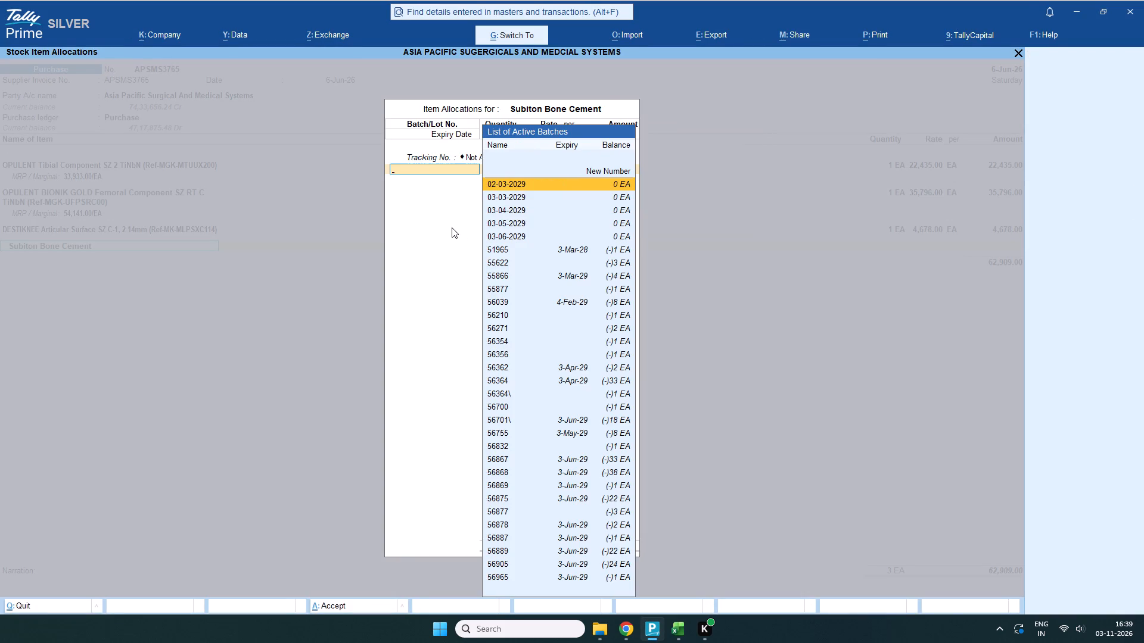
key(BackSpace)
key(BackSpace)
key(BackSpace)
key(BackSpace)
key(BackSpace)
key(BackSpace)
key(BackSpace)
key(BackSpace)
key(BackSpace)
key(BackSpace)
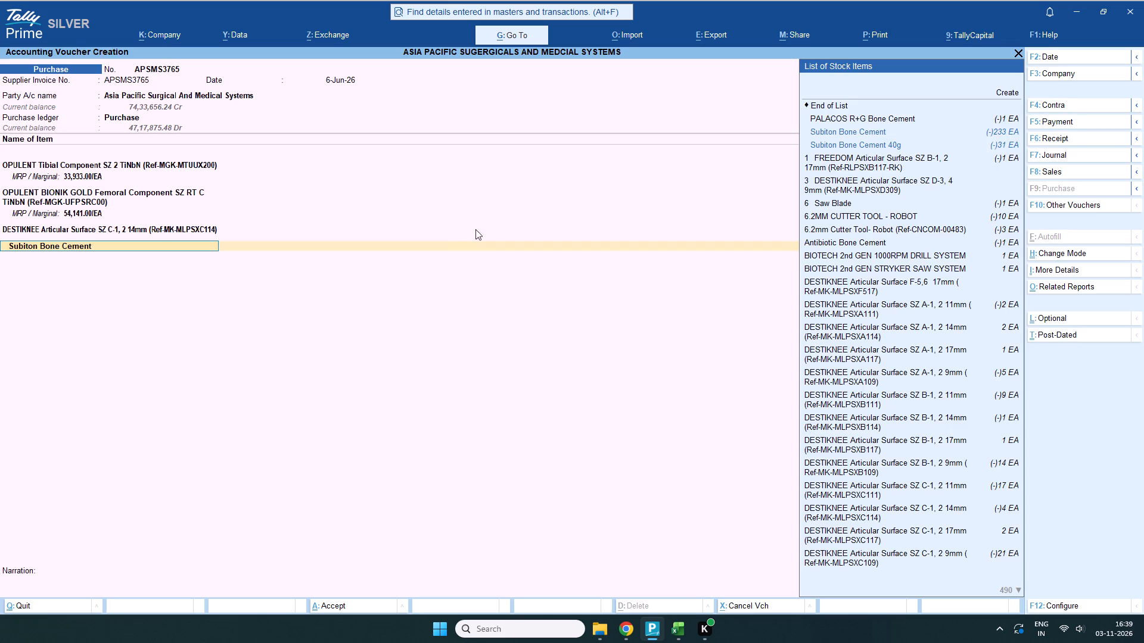
Open the Subiton Bone Cement stock item for alteration, keep its existing batch, HSN/SAC and GST details, and save it.
key(ctrl+Return)
key(Return)
key(Return)
key(Return)
key(Return)
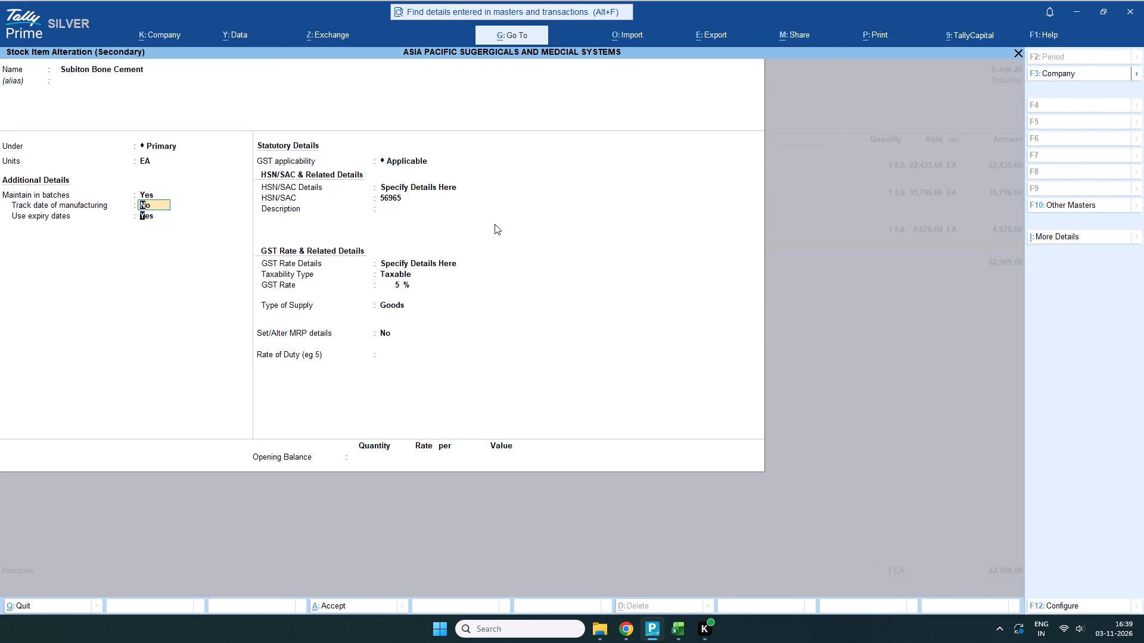
key(Return)
key(Return)
key(Return)
key(Return)
key(Return)
key(Return)
key(Return)
key(Return)
key(Return)
key(Return)
key(Return)
key(Return)
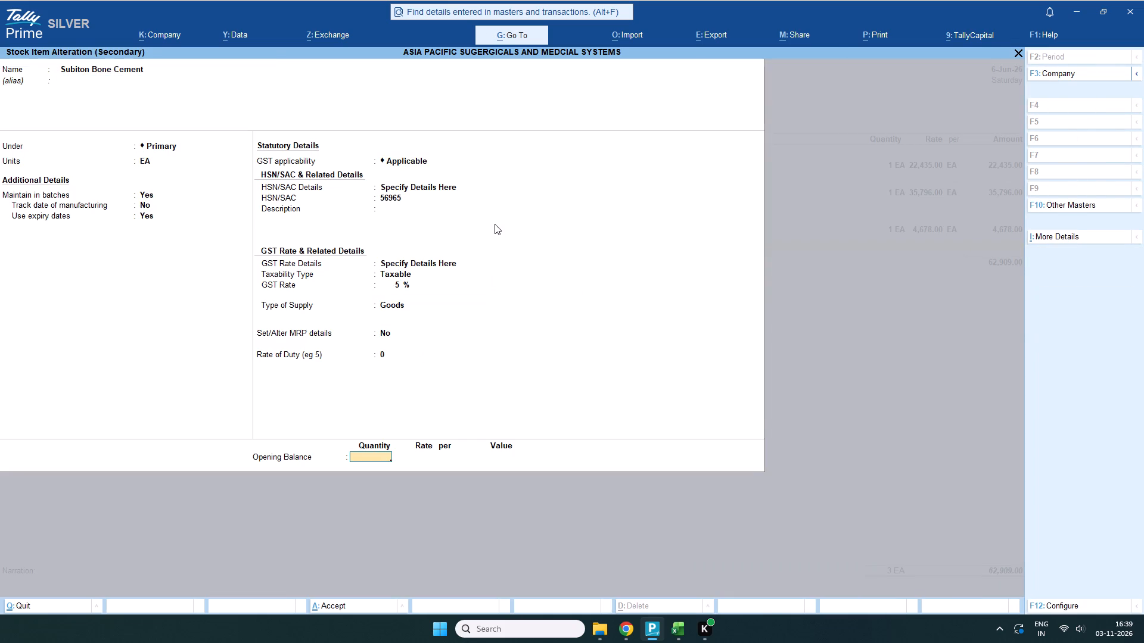
key(Return)
Allocate Subiton Bone Cement to batch 56965 without a tracking number, with quantity 1 EA and the batch's expiry date kept.
click(548, 175)
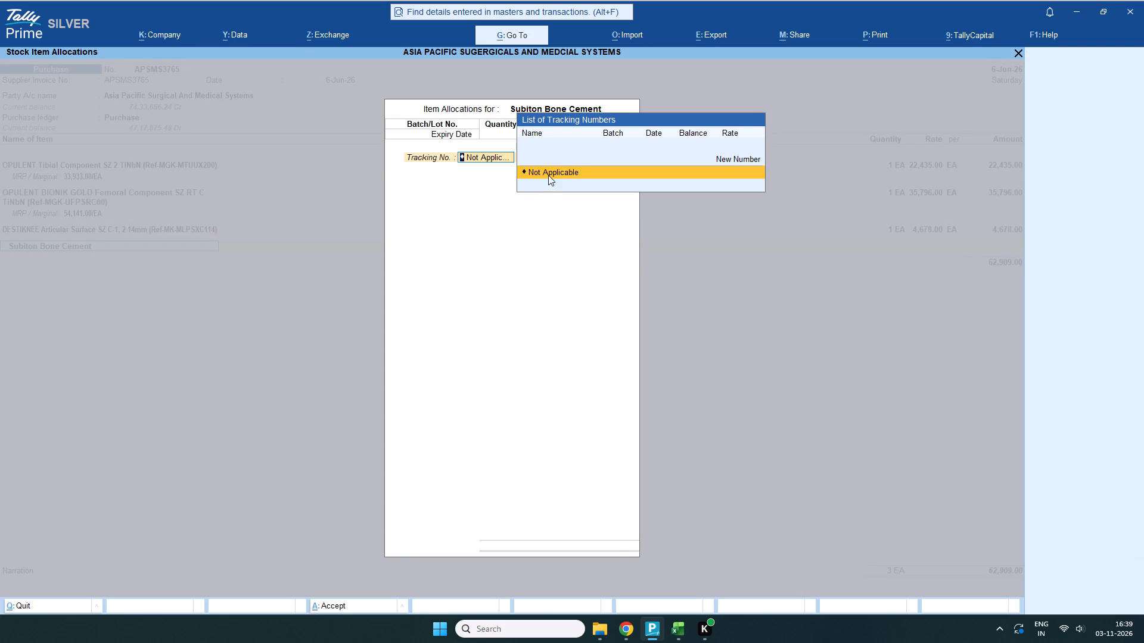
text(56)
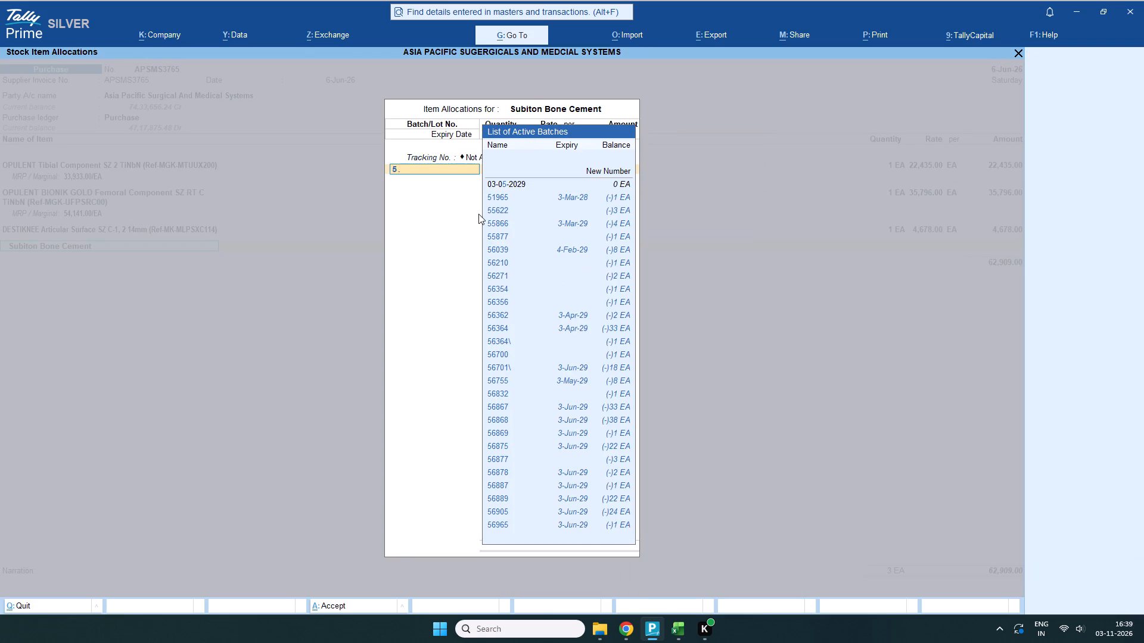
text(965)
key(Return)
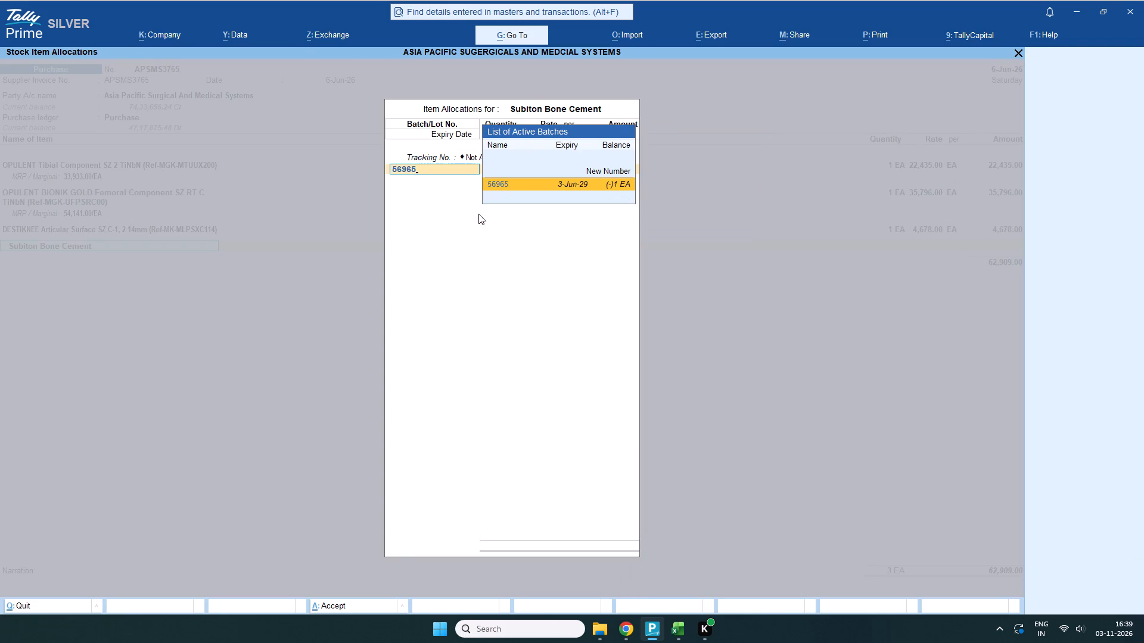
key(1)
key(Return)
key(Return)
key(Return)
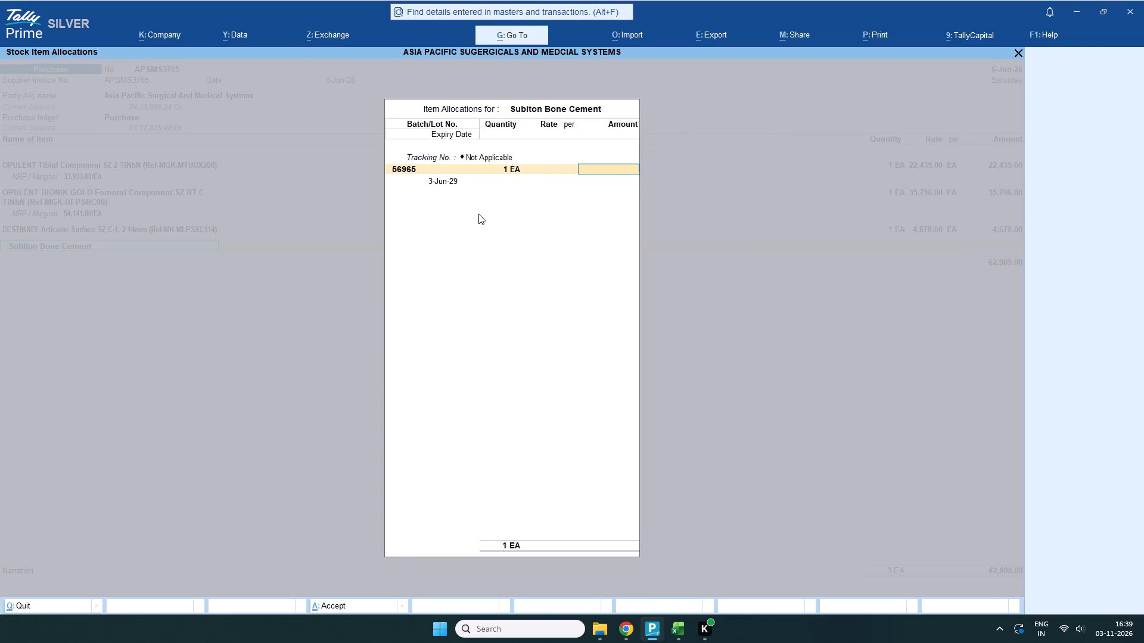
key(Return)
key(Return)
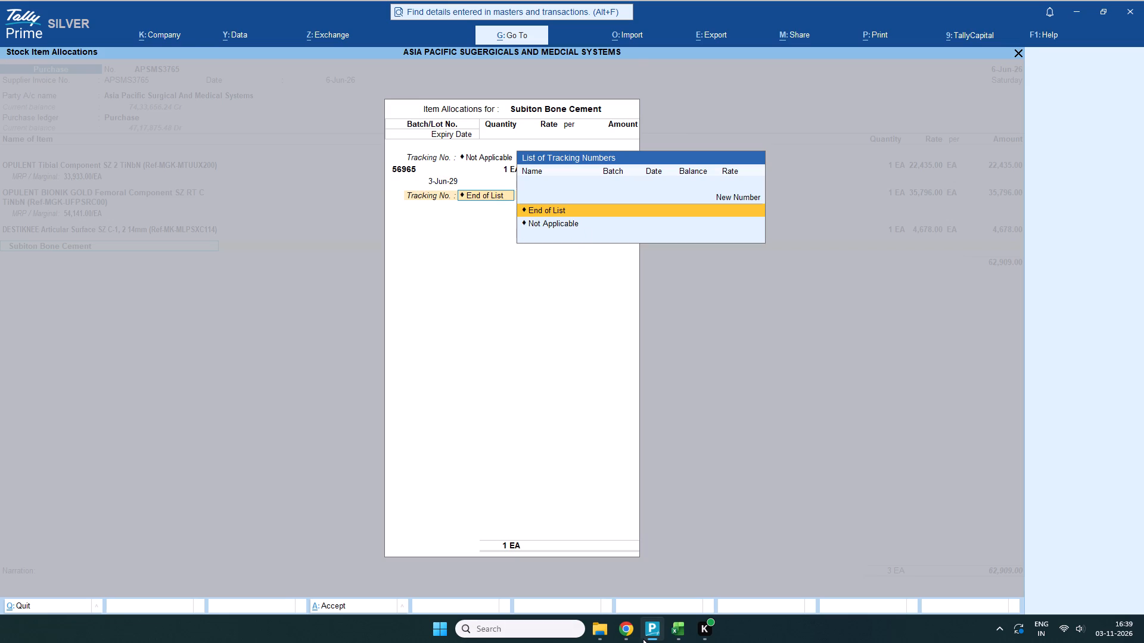
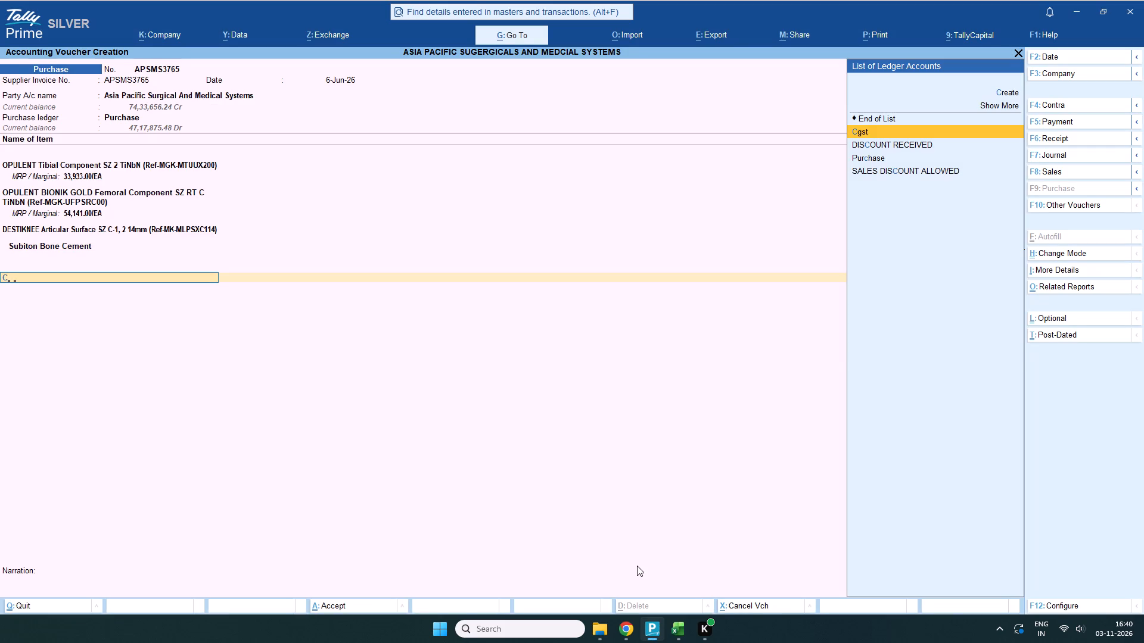
Add the Cgst and Sgst tax ledgers below the stock items in purchase voucher APSMS3765, keeping the calculated amounts.
click(890, 133)
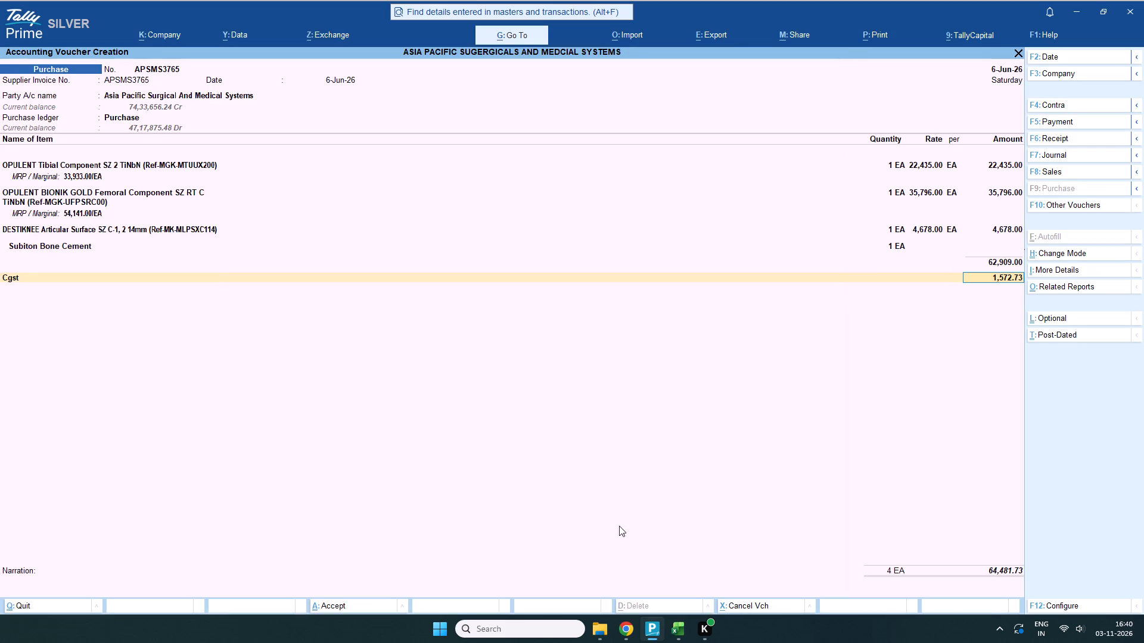
key(Return)
text(SG)
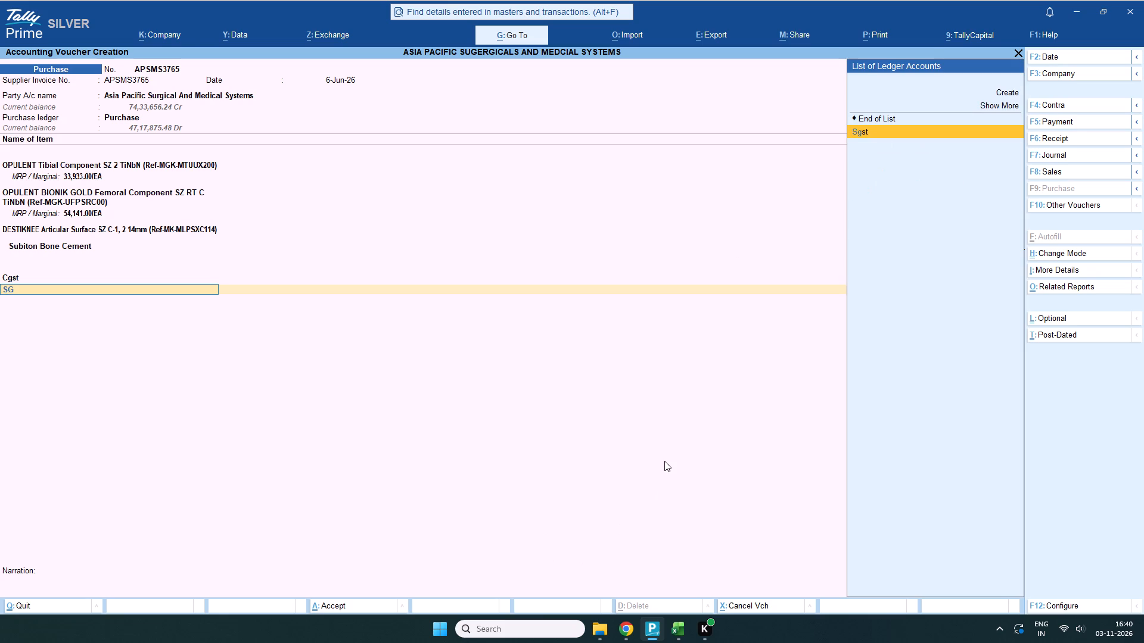
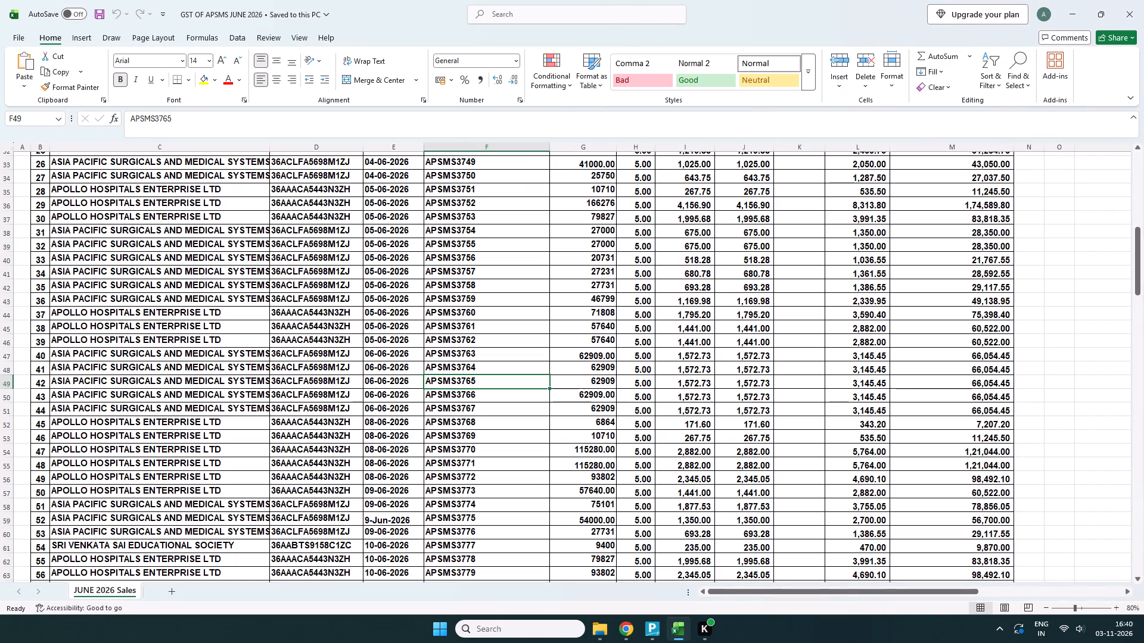
Select the cell with the next invoice number, APSMS3766, in the JUNE 2026 Sales sheet.
click(493, 396)
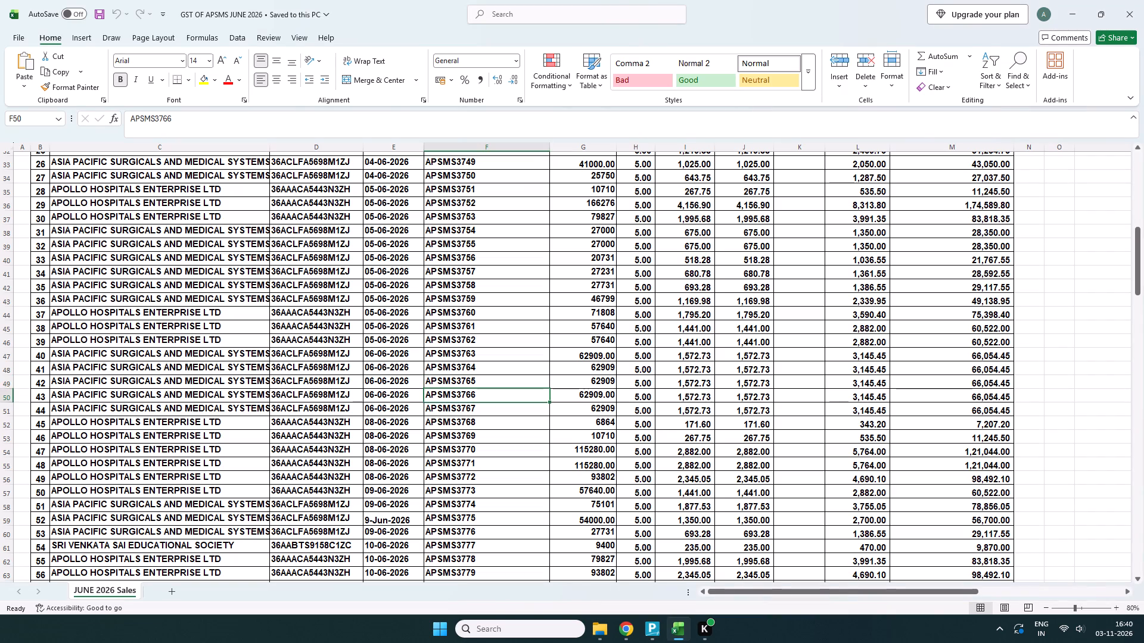
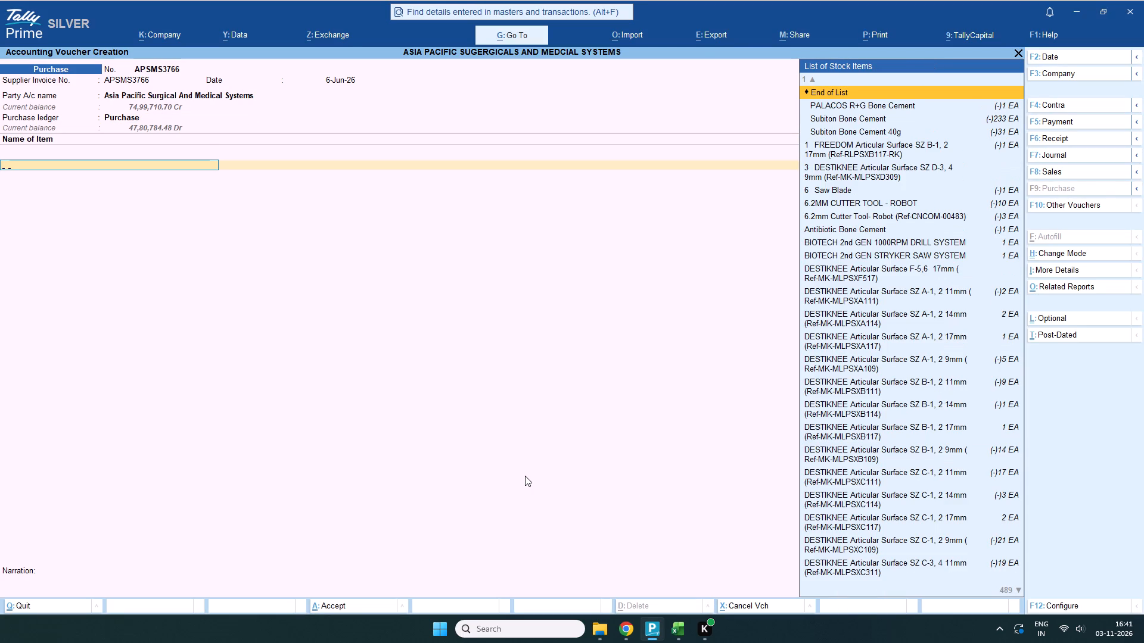
Look up the OPULENT stock items for the first item line of purchase voucher APSMS3766.
text(PULENT)
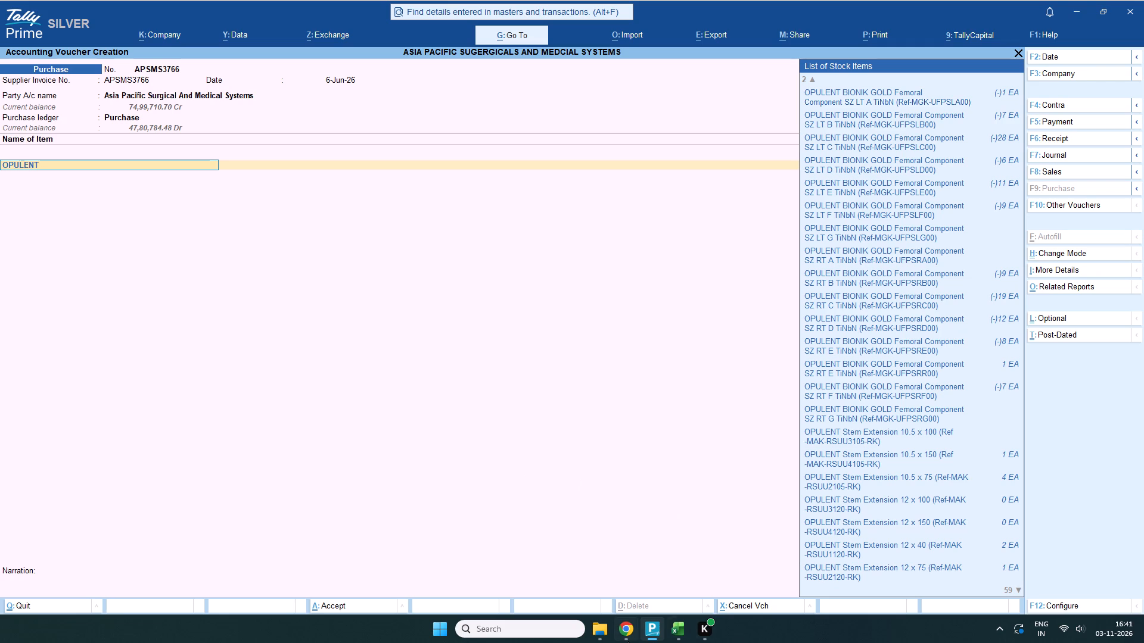
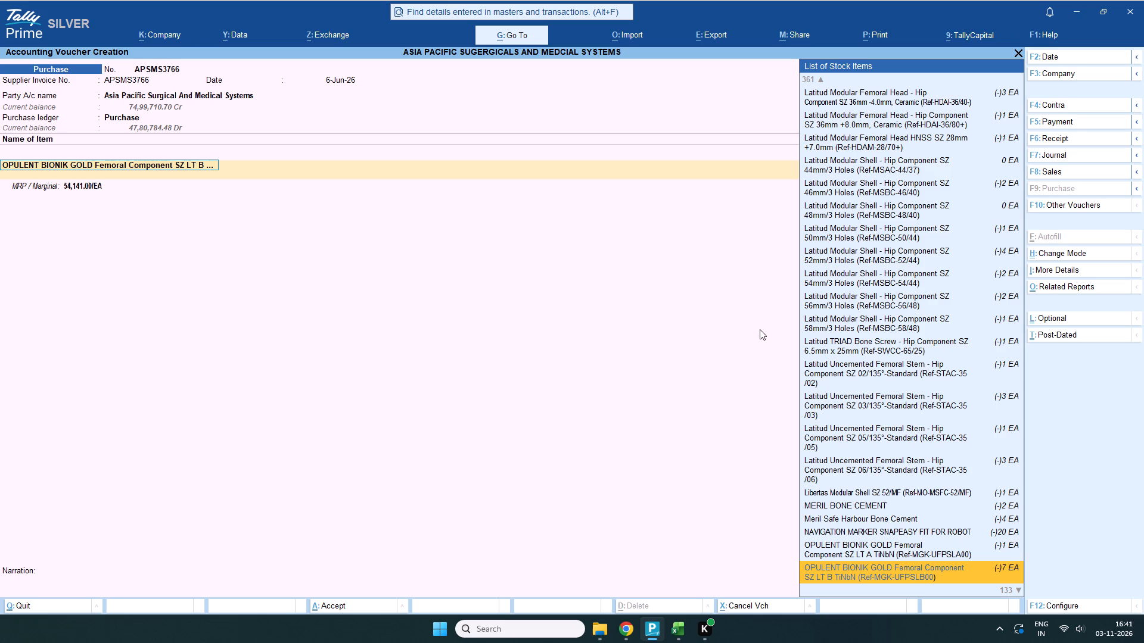
Open the stock item OPULENT BIONIK GOLD Femoral Component SZ LT B TiNbN (Ref-MGK-UFPSLB00) for alteration at its HSN/SAC code.
key(ctrl+Return)
key(Return)
key(Return)
key(Return)
key(Return)
key(Return)
key(Return)
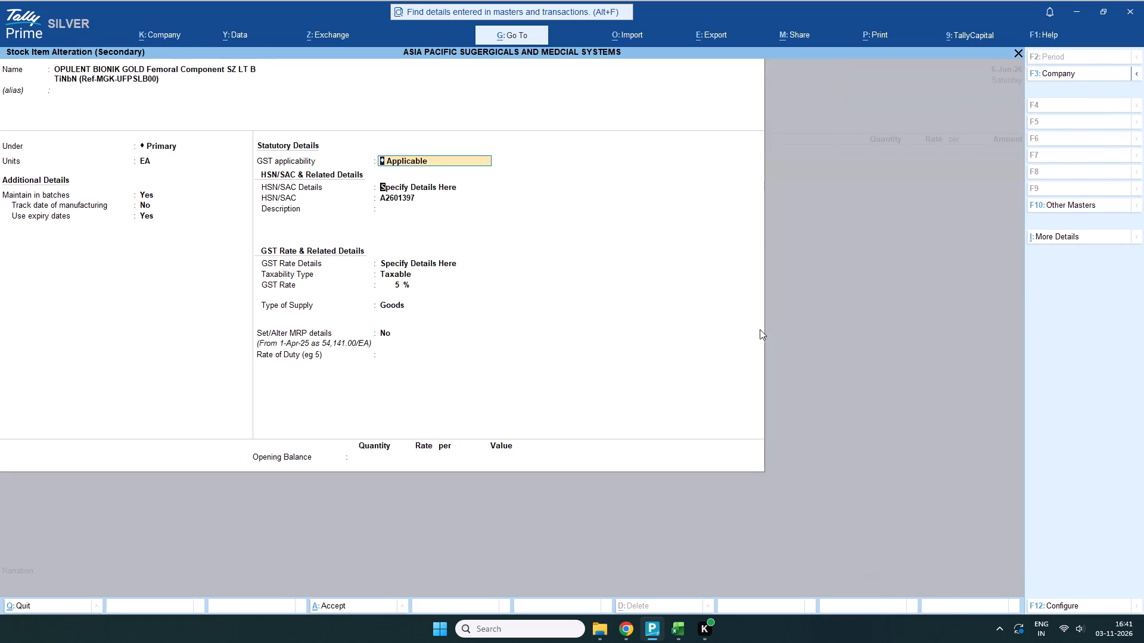
key(Return)
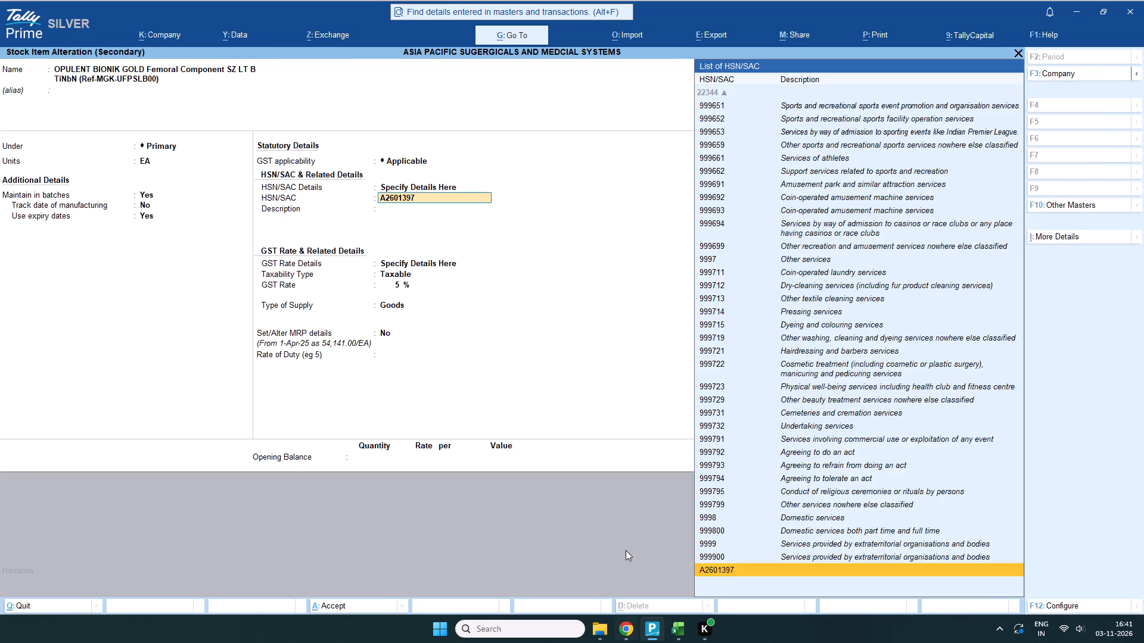
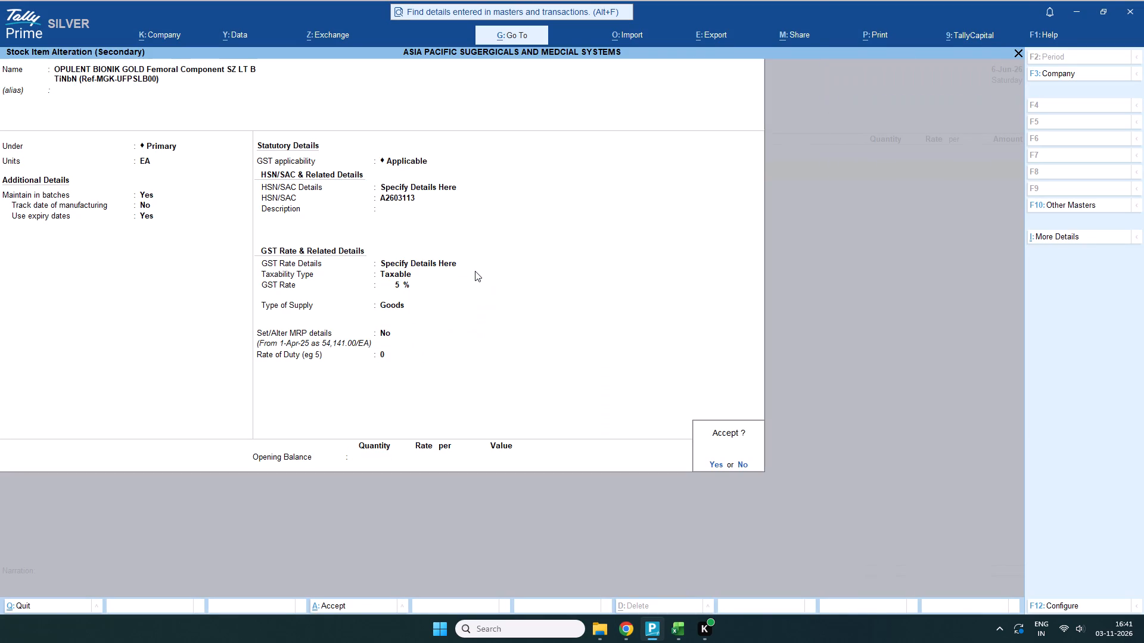
Save the OPULENT BIONIK GOLD Femoral Component SZ LT B TiNbN (Ref-MGK-UFPSLB00) stock item and use it on the voucher's first item line.
key(Return)
key(Return)
scroll(559, 189, up, 1)
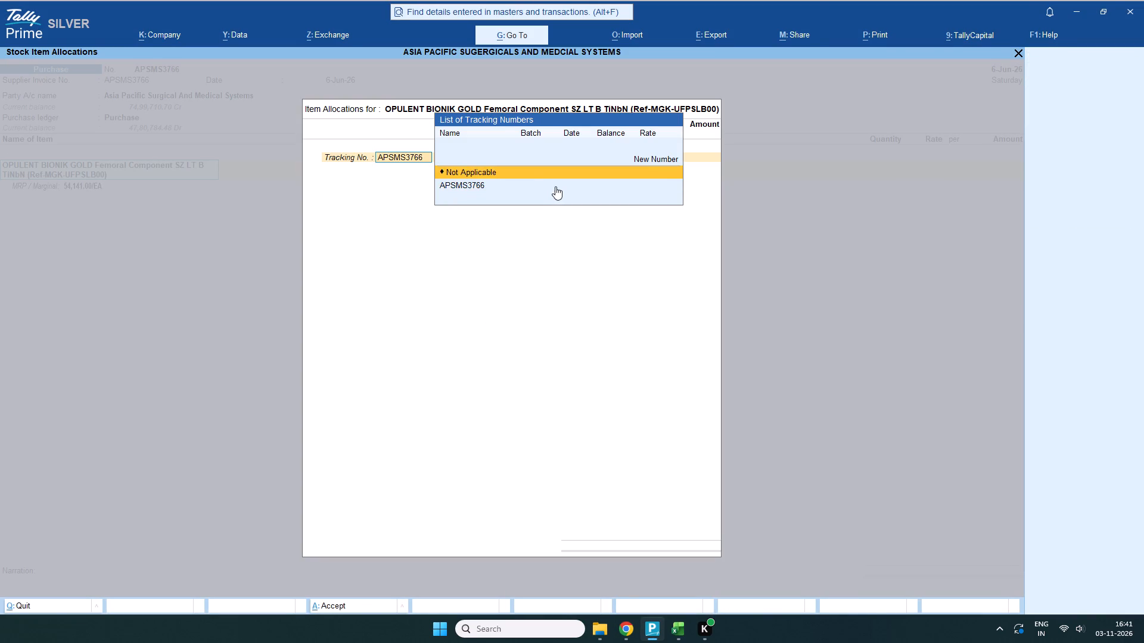
Allocate the femoral component with tracking number Not Applicable, batch A2603113 and quantity 1 EA at rate 35,796.00.
click(545, 170)
key(ctrl+v)
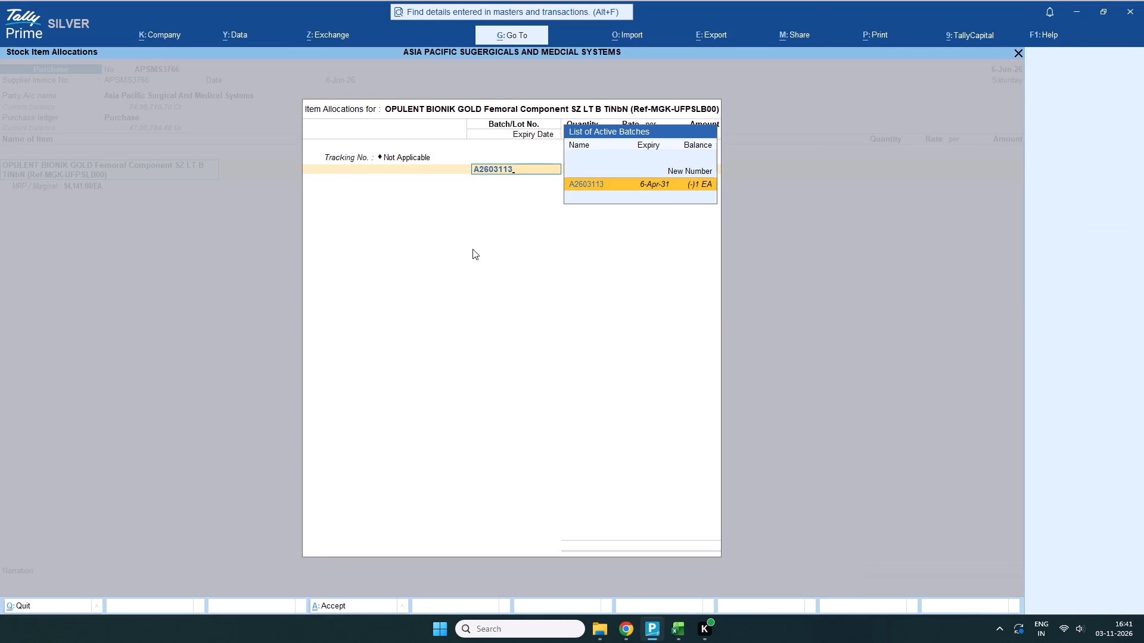
key(Return)
key(1)
key(Return)
key(Return)
key(Return)
key(Return)
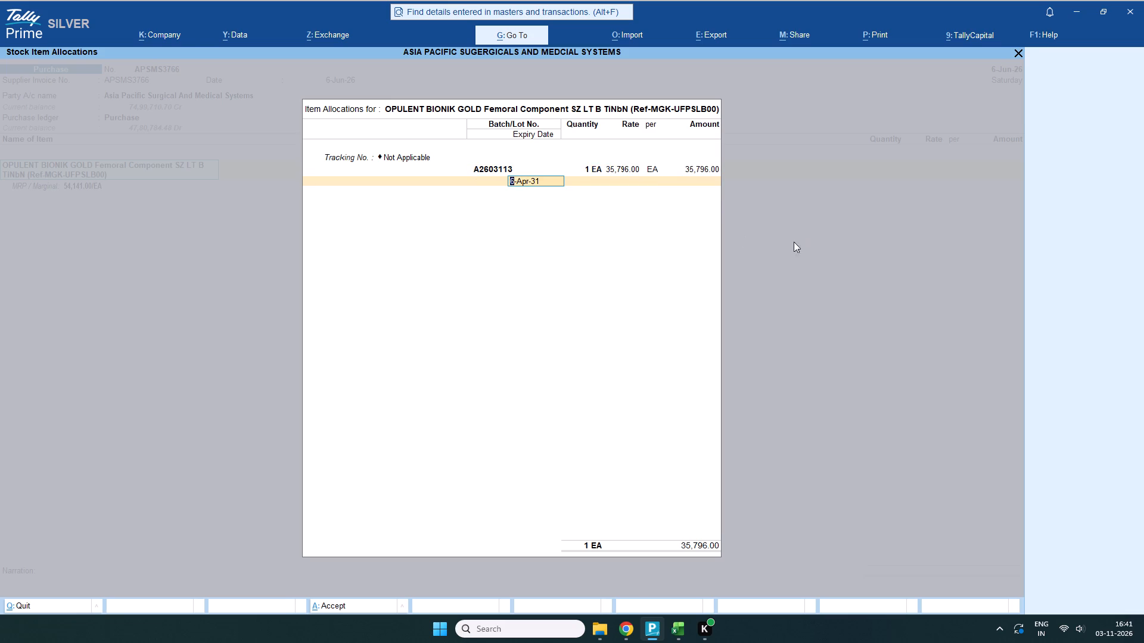
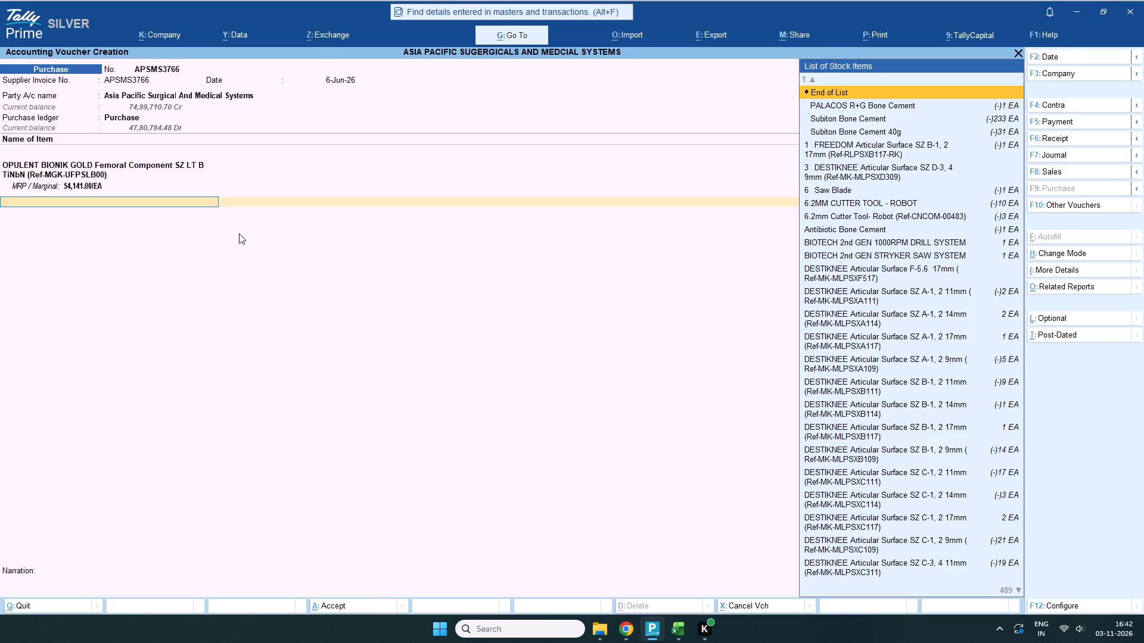
Select OPULENT Tibial Component SZ 1 TiNbN (Ref-MGK-MTUUX100) as the second item of purchase voucher APSMS3766, leaving its allocation details unfilled.
key(ctrl+v)
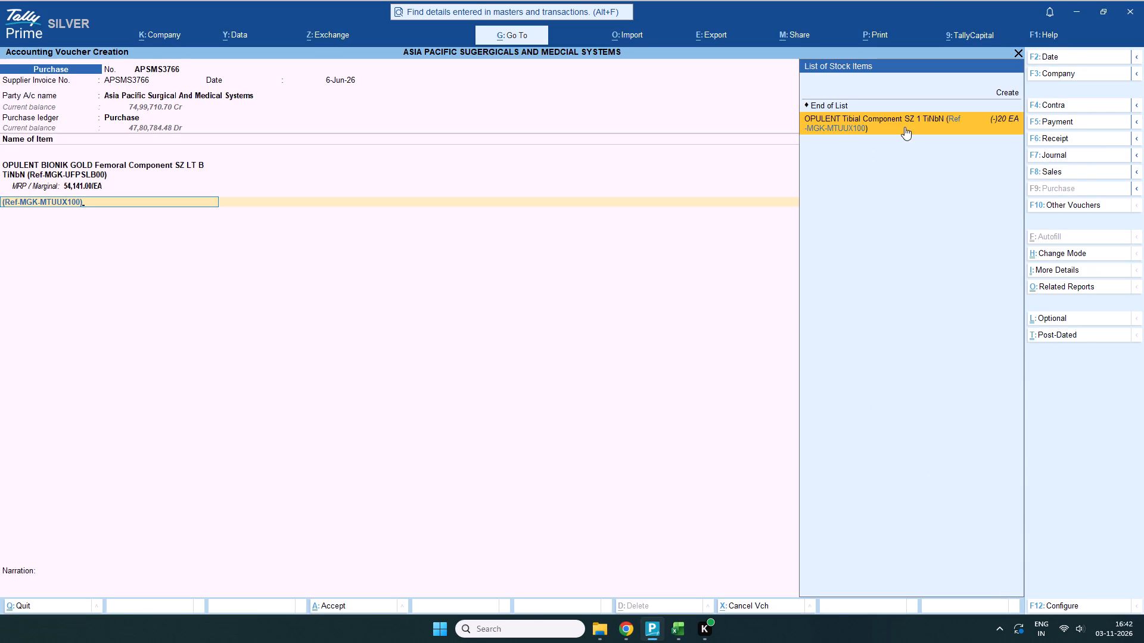
click(904, 127)
click(1019, 52)
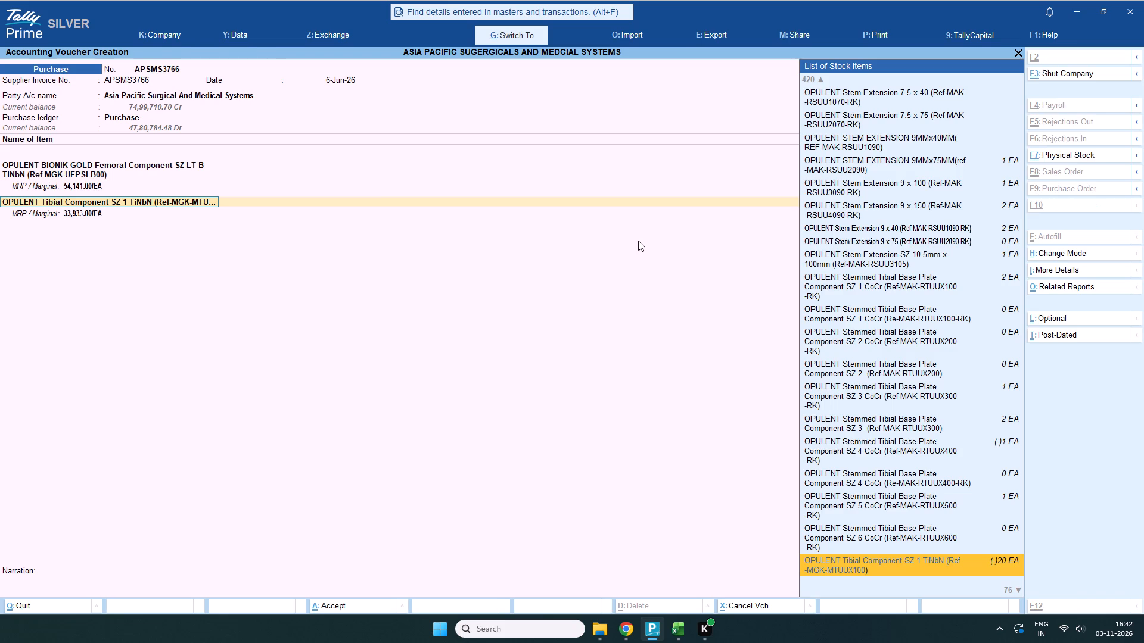
Open the OPULENT Tibial Component SZ 1 TiNbN stock item for alteration and advance to its HSN/SAC code.
key(ctrl+Return)
key(Return)
key(Return)
key(Return)
key(Return)
key(Return)
key(Return)
key(Return)
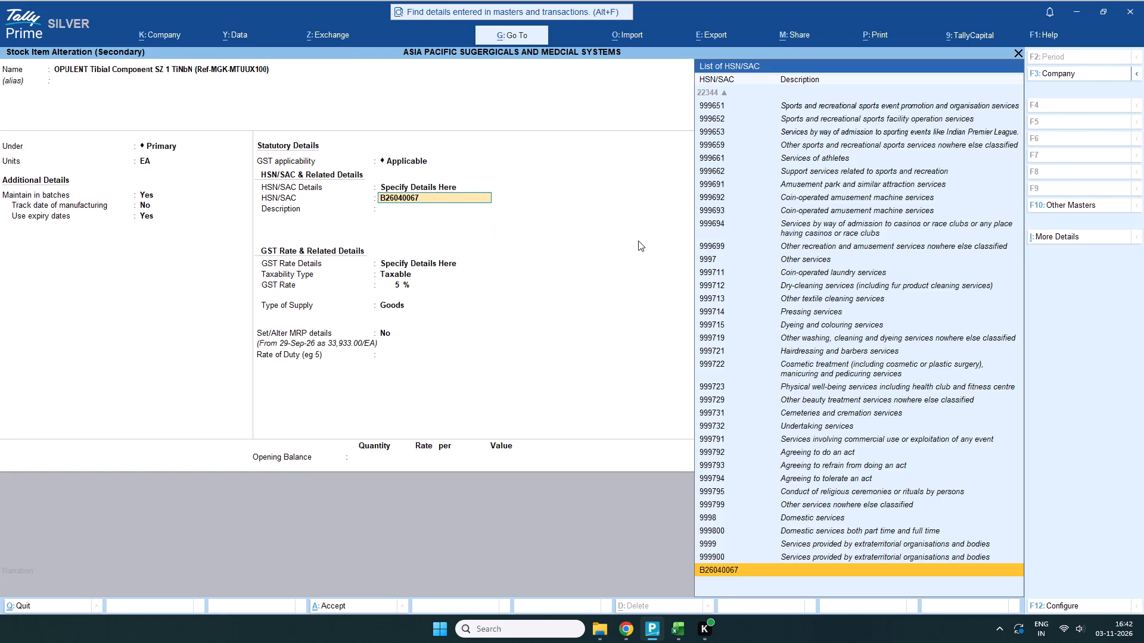
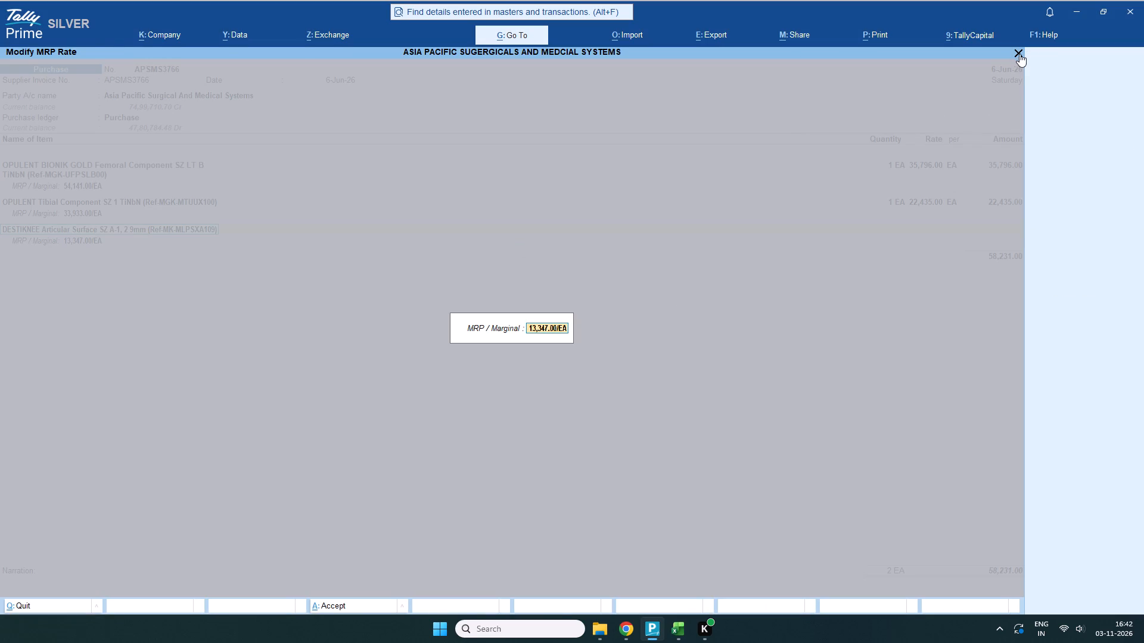
Open the DESTIKNEE Articular Surface SZ A-1, 2 9mm (Ref-MK-MLPSXA109) stock item from the voucher and open its HSN/SAC code for editing.
click(1018, 50)
key(ctrl+Return)
key(Return)
key(Return)
key(Return)
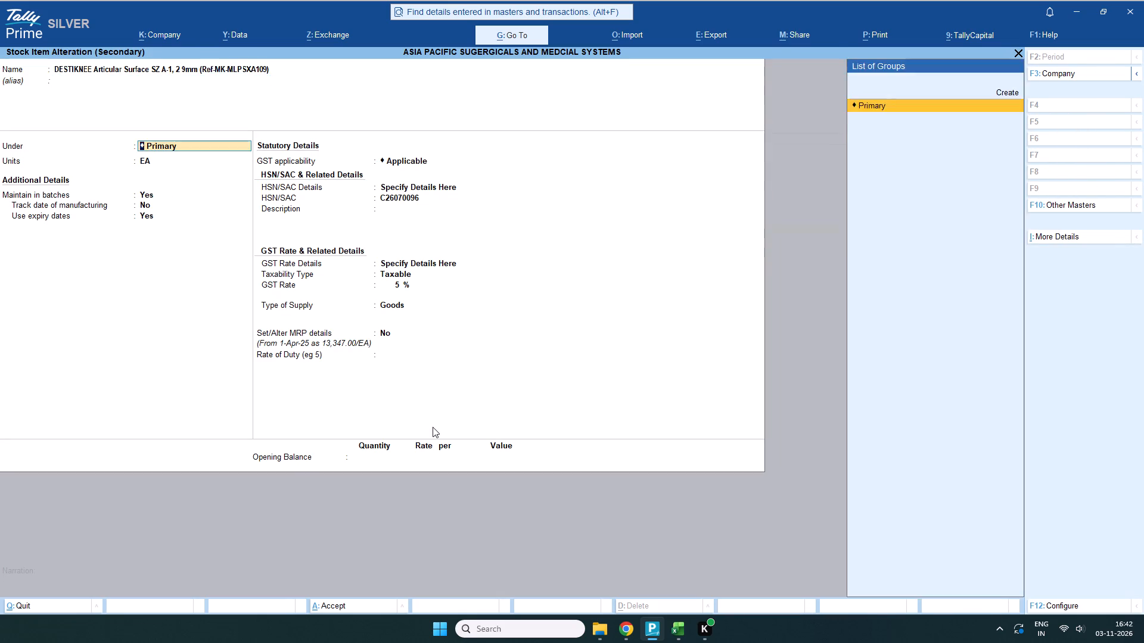
key(Return)
key(Return)
key(Return)
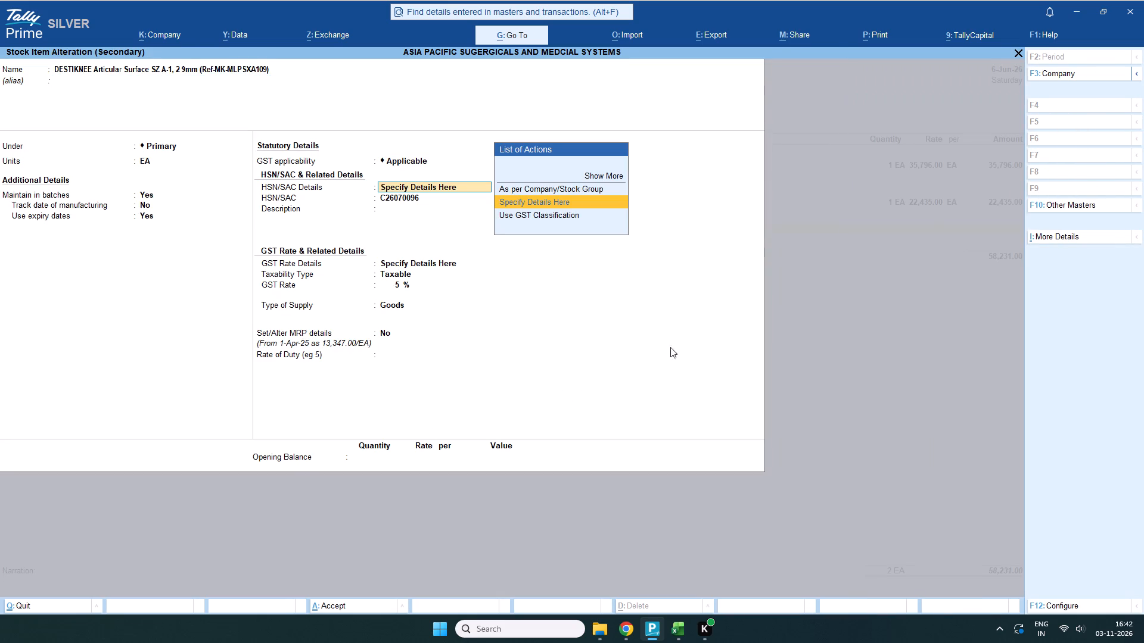
click(416, 198)
click(416, 199)
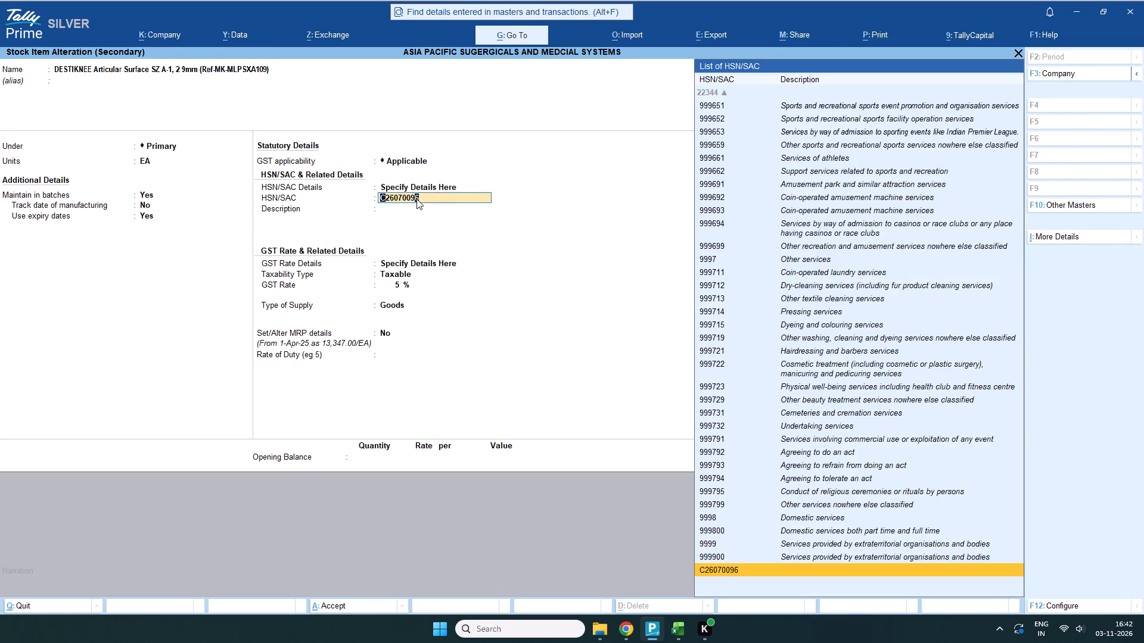
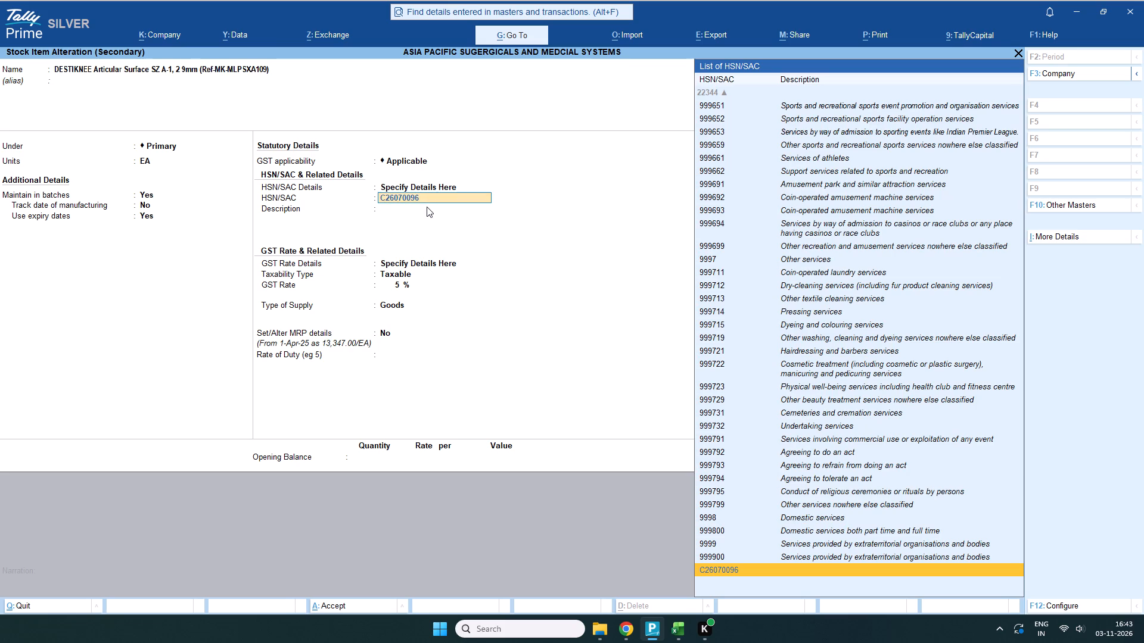
drag(383, 198, 437, 207)
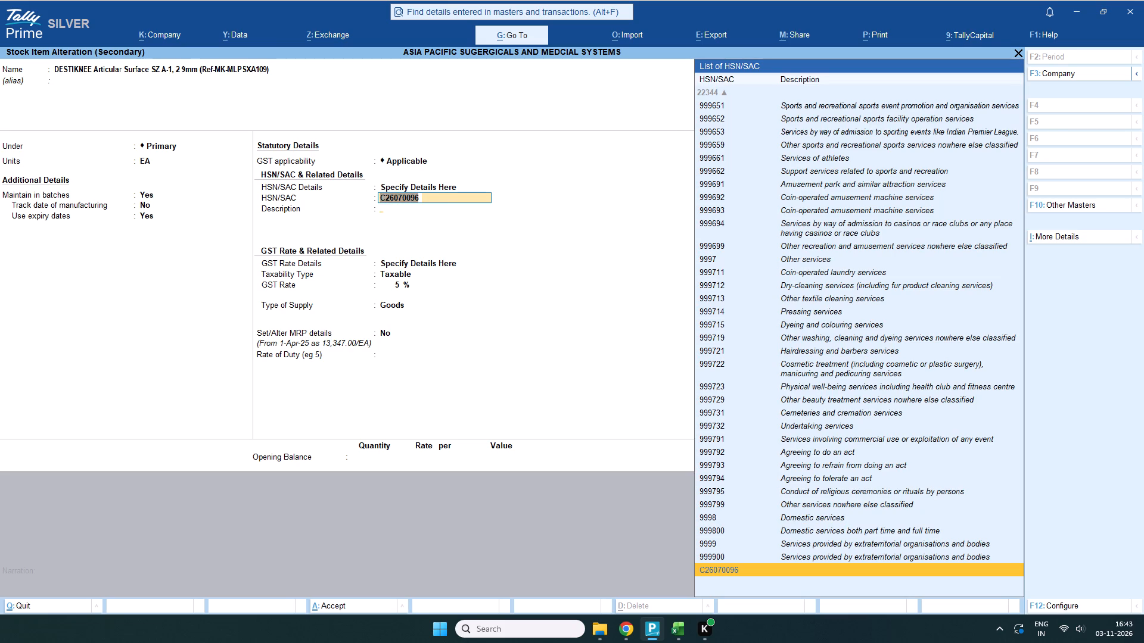
click(429, 200)
drag(379, 198, 423, 204)
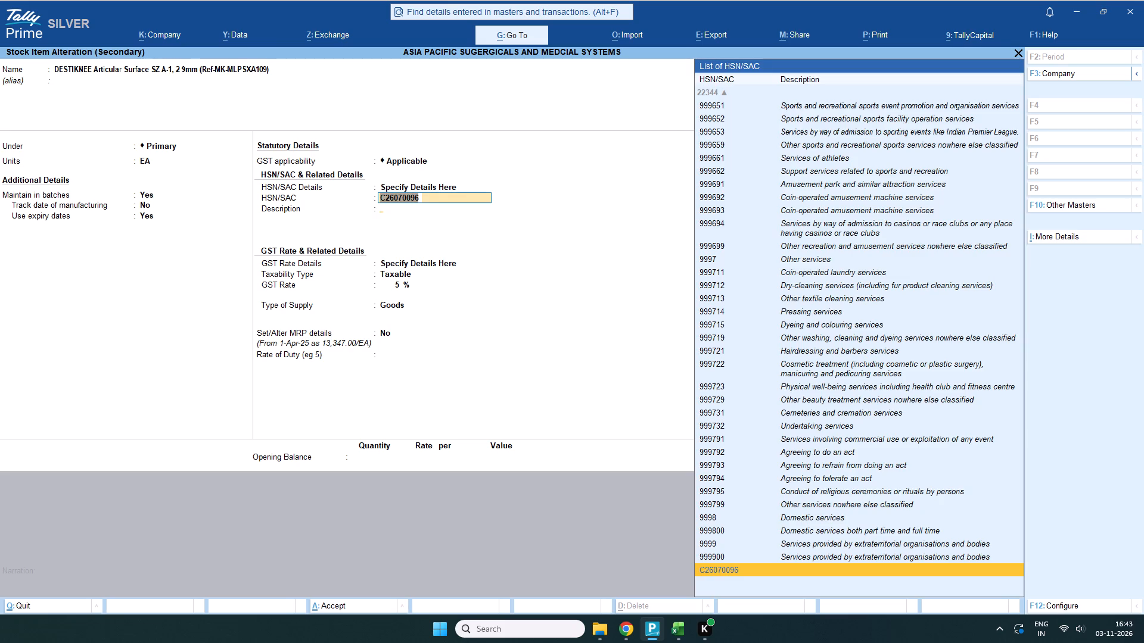
click(418, 195)
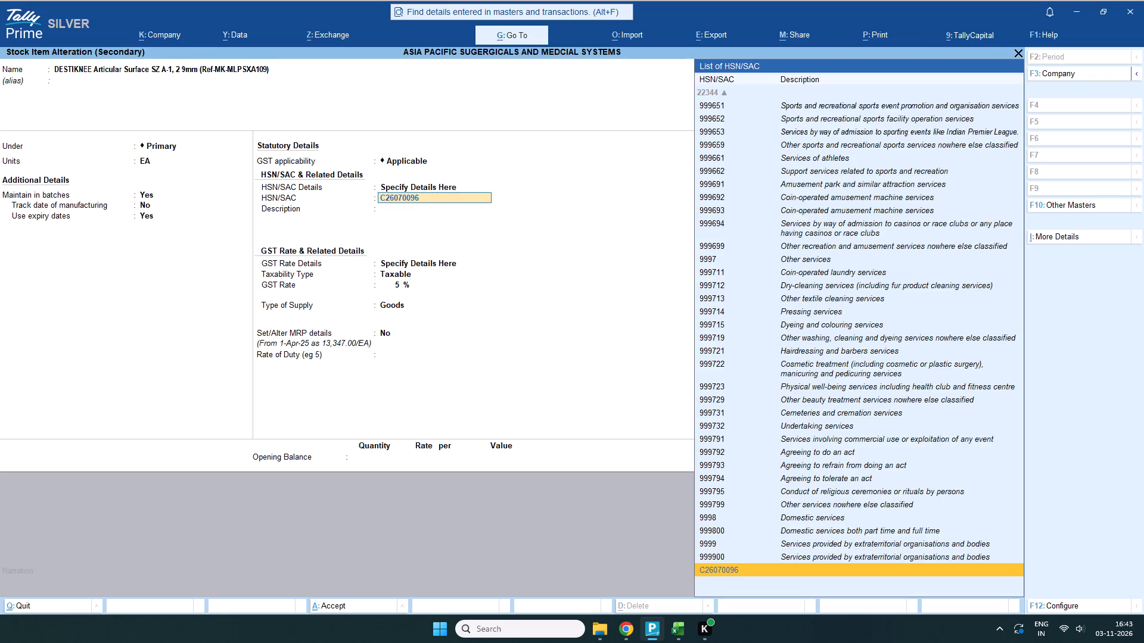
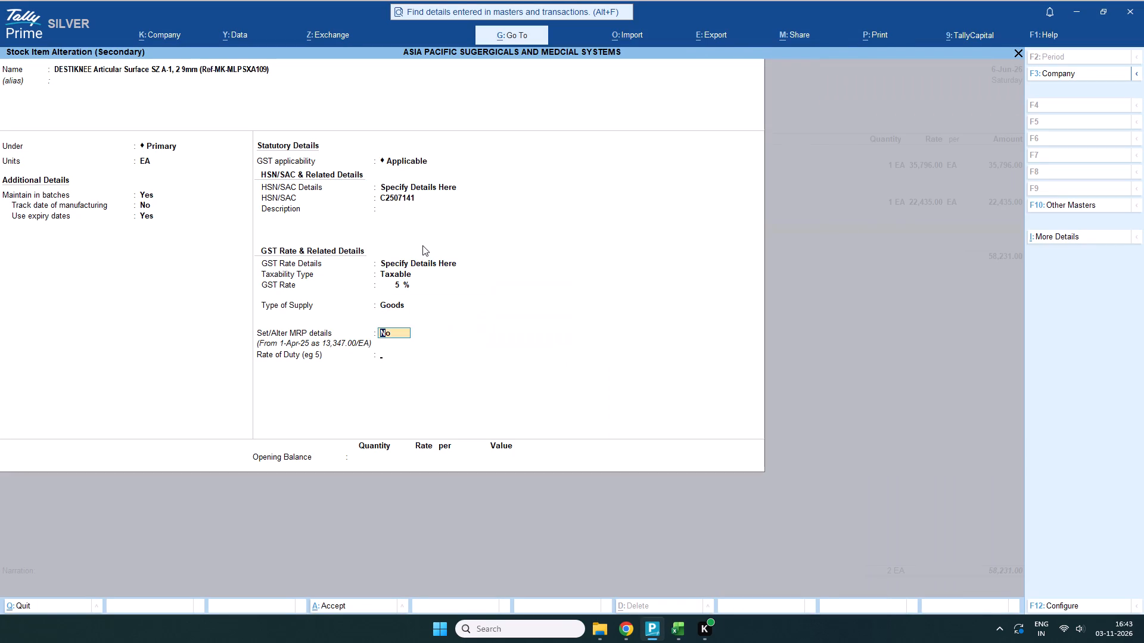
Save the DESTIKNEE Articular Surface SZ A-1, 2 9mm (Ref-MK-MLPSXA109) stock item and accept its existing MRP on the voucher's third item line.
key(Return)
key(Return)
key(Return)
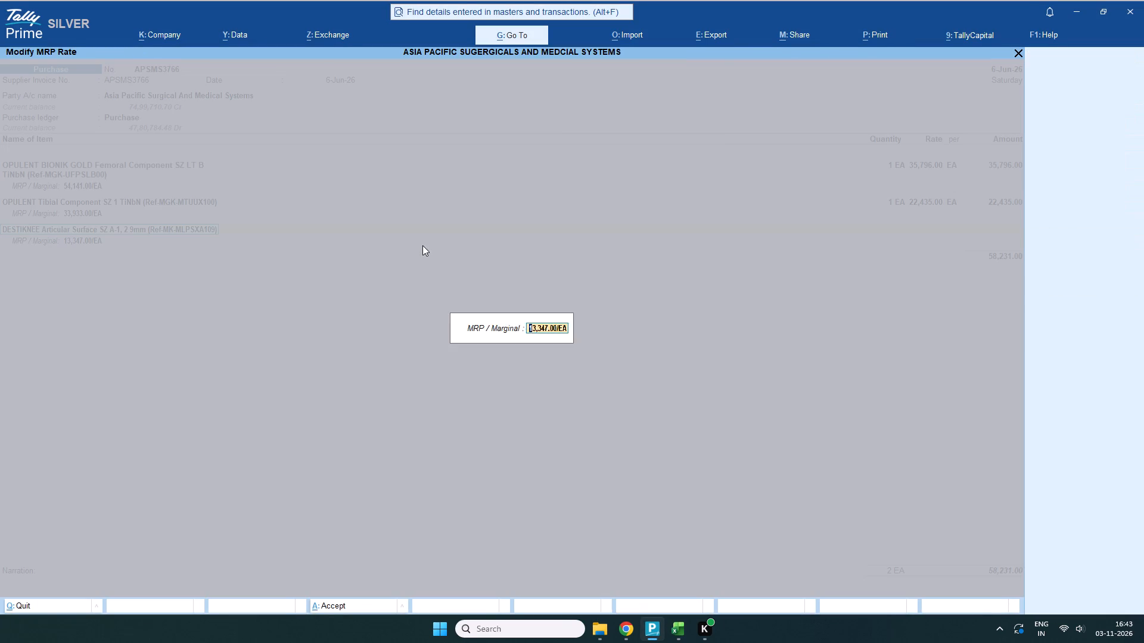
key(Return)
Allocate the DESTIKNEE articular surface with tracking number Not Applicable, batch C2507141 and quantity 1 EA.
scroll(568, 174, up, 1)
click(564, 176)
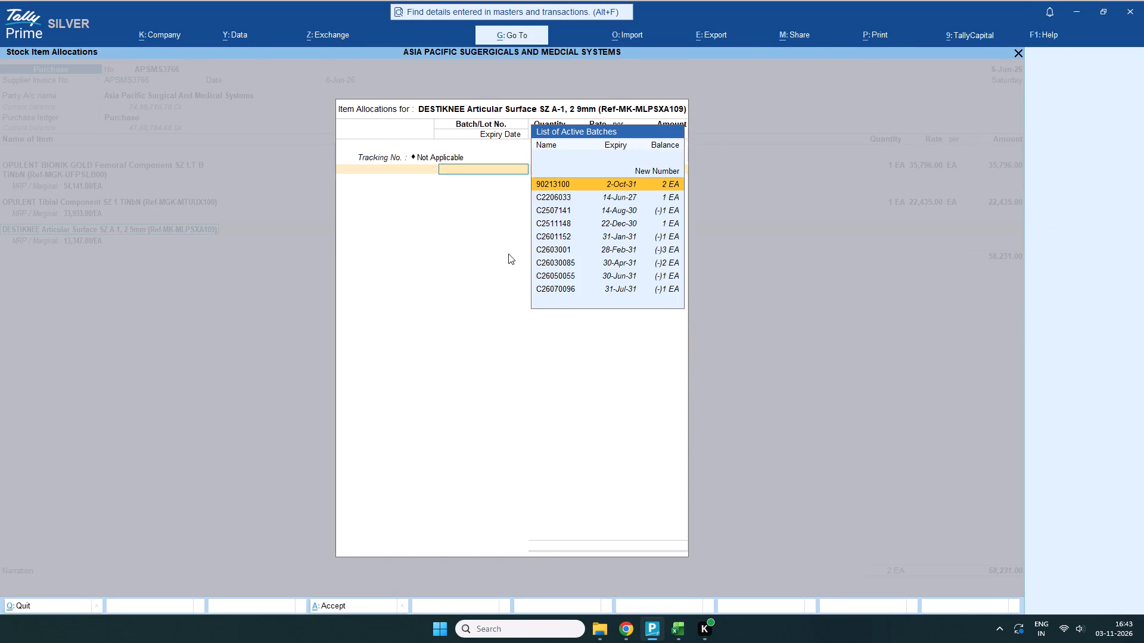
key(ctrl+v)
key(Return)
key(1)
key(Return)
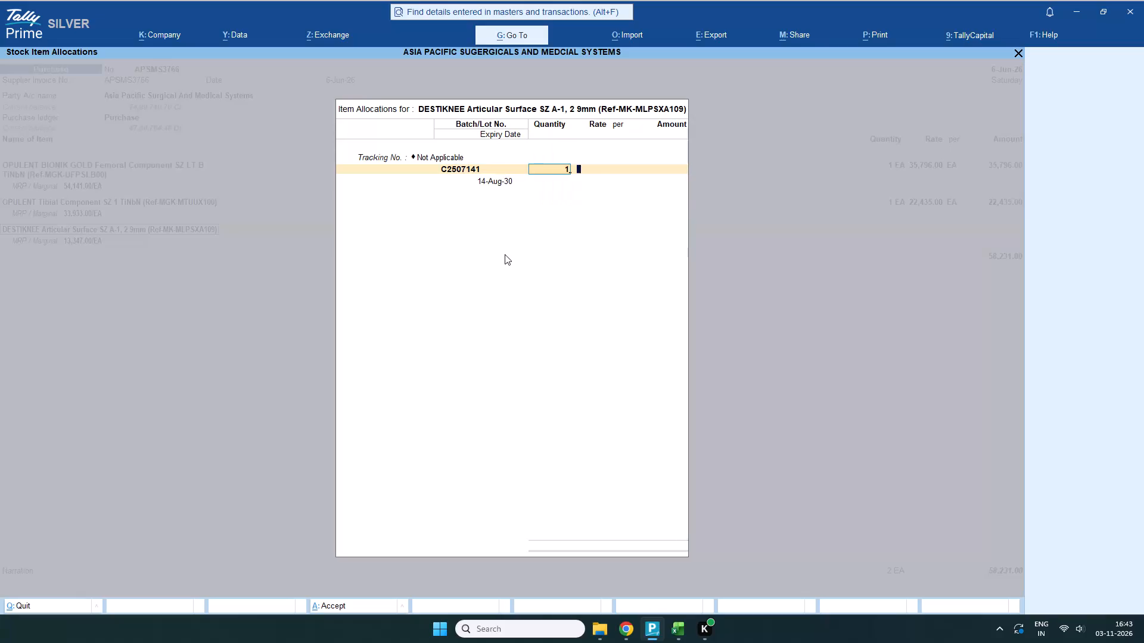
Allocate quantity 1 EA at rate 4,678.00 to batch C2507141 of the DESTIKNEE Articular Surface SZ A-1, 2 9mm item.
key(Return)
key(Return)
key(Return)
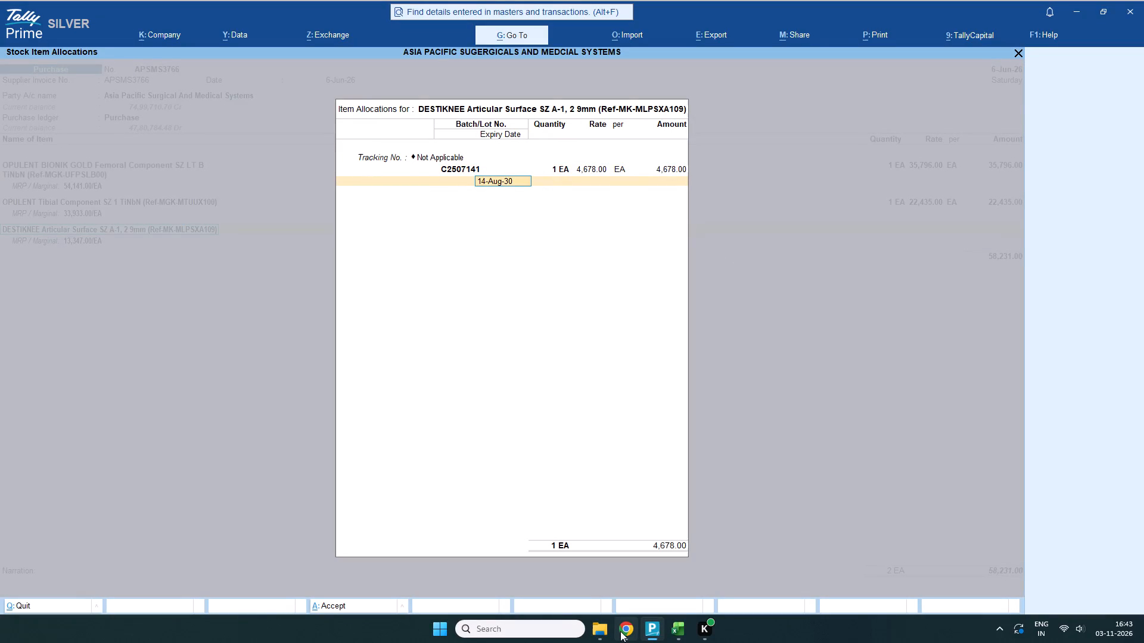
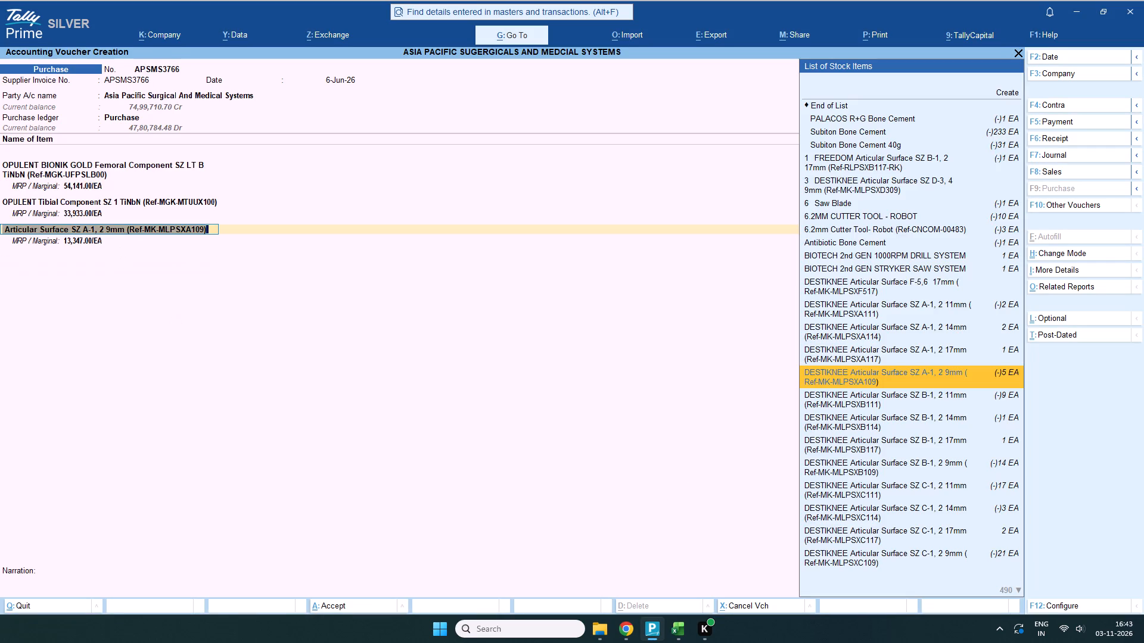
Complete the DESTIKNEE Articular Surface SZ A-1, 2 9mm line with batch C2507141, expiry 14-Aug-30, quantity 1 EA and rate 4,678.00.
key(Return)
key(Return)
key(Return)
key(Return)
key(Return)
key(Return)
key(Return)
key(Return)
key(Return)
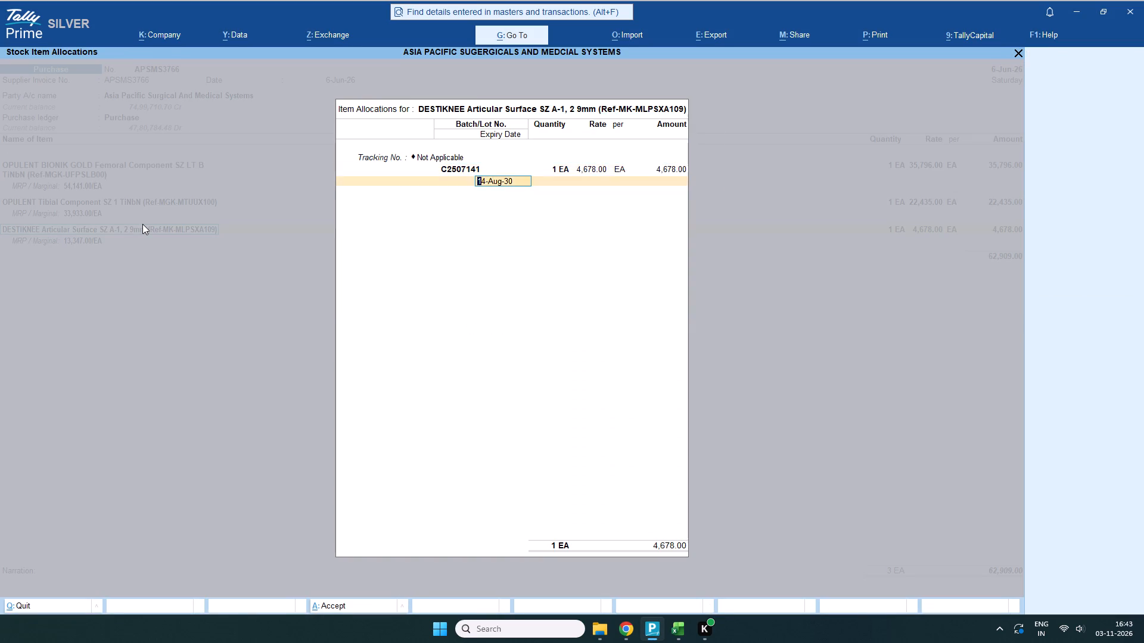
key(Return)
key(Return)
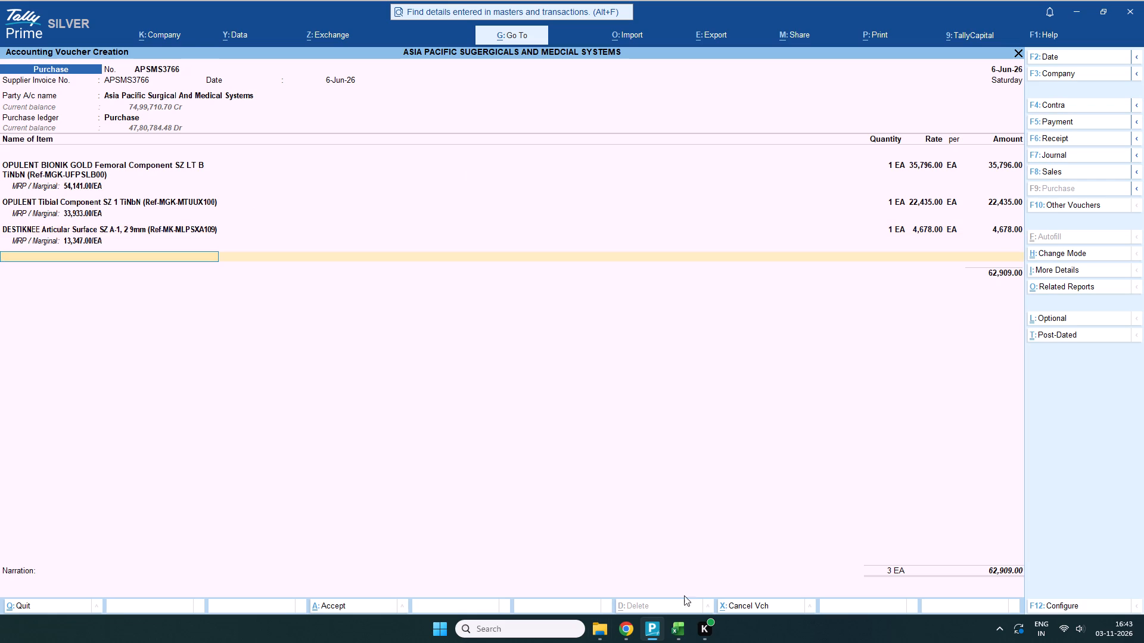
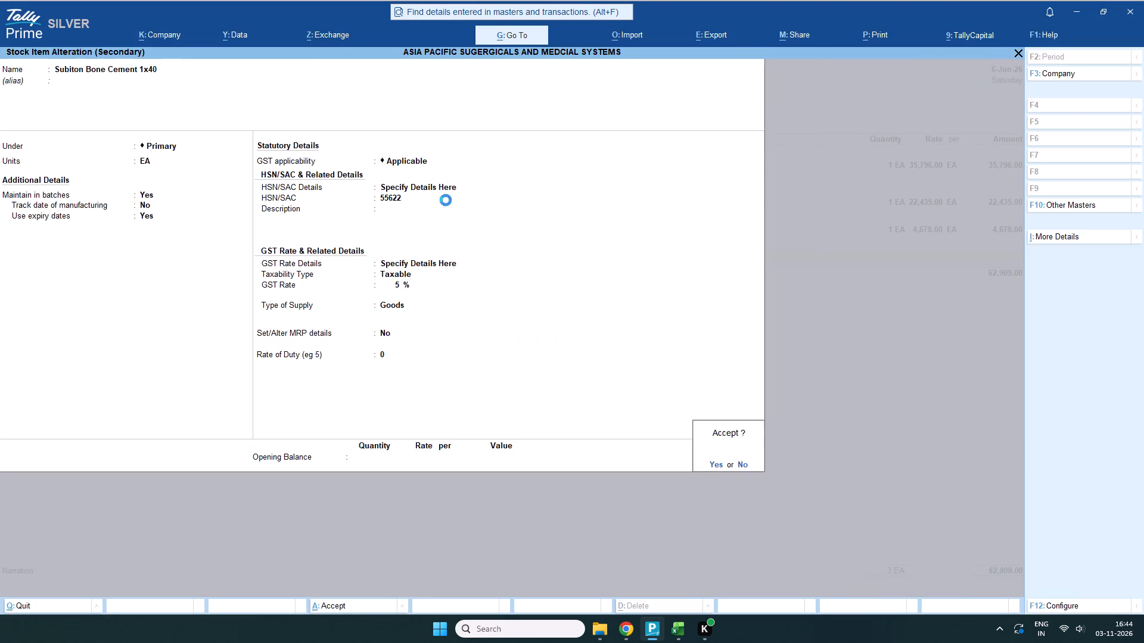
Allocate quantity 1 EA of Subiton Bone Cement 1x40 to new batch 55622 with tracking number Not Applicable, leaving the rate blank.
scroll(446, 200, up, 1)
click(532, 171)
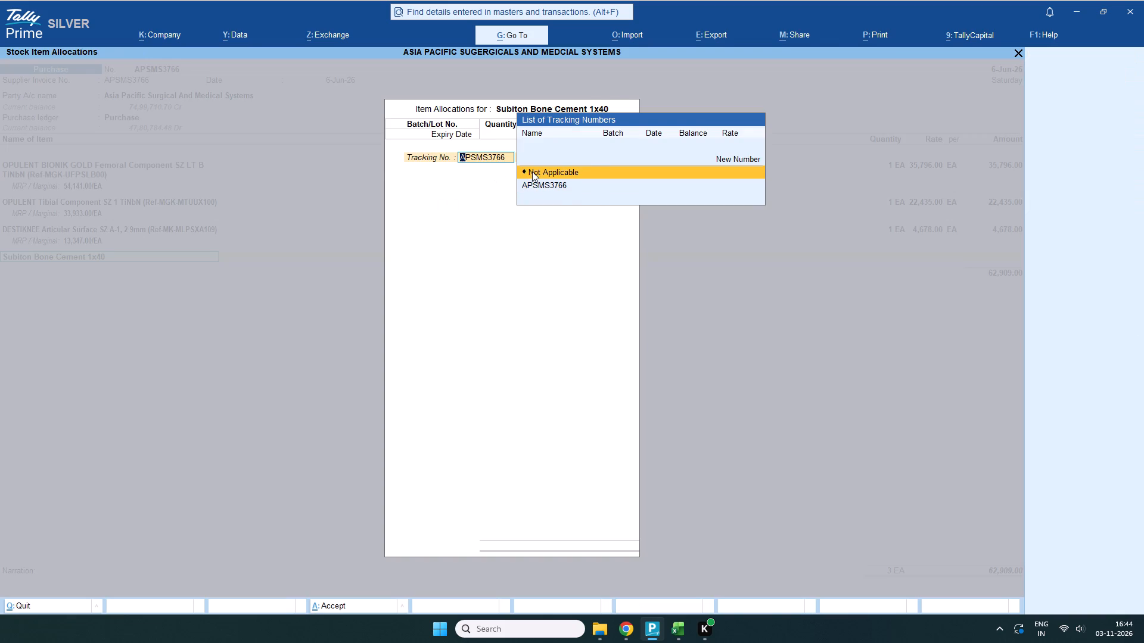
key(ctrl+v)
key(Return)
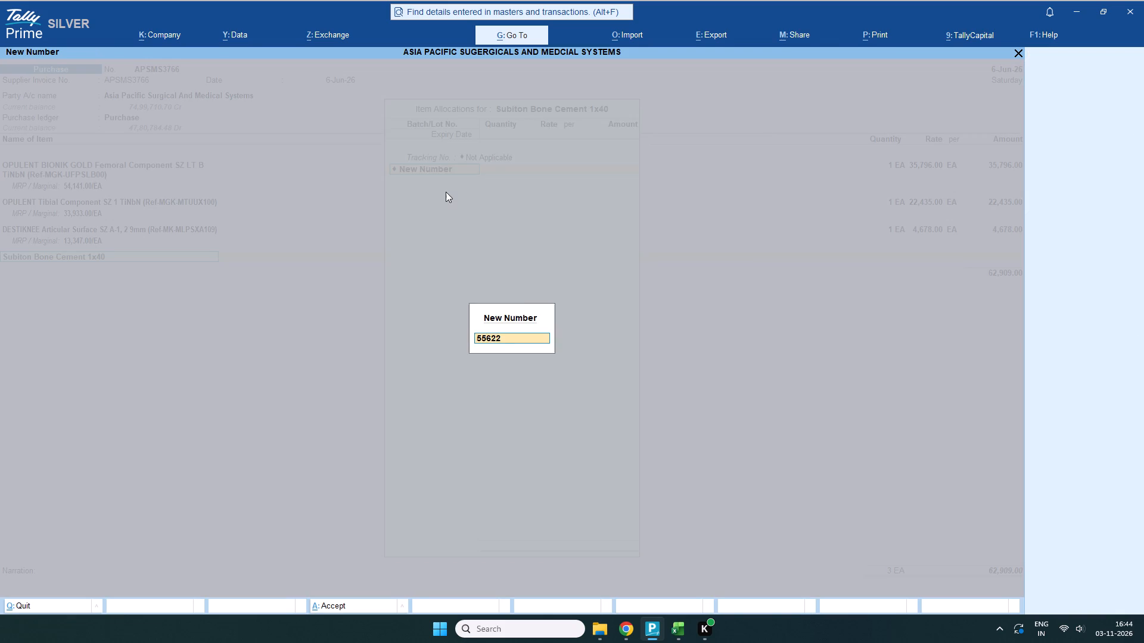
key(Return)
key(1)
key(Return)
key(Return)
key(Return)
key(Return)
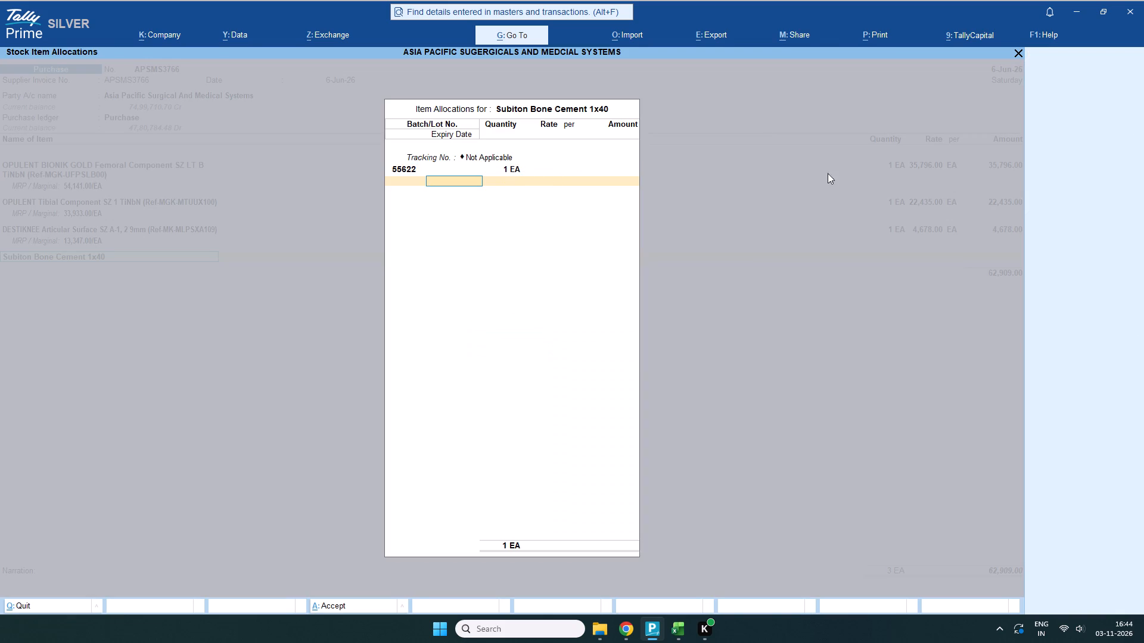
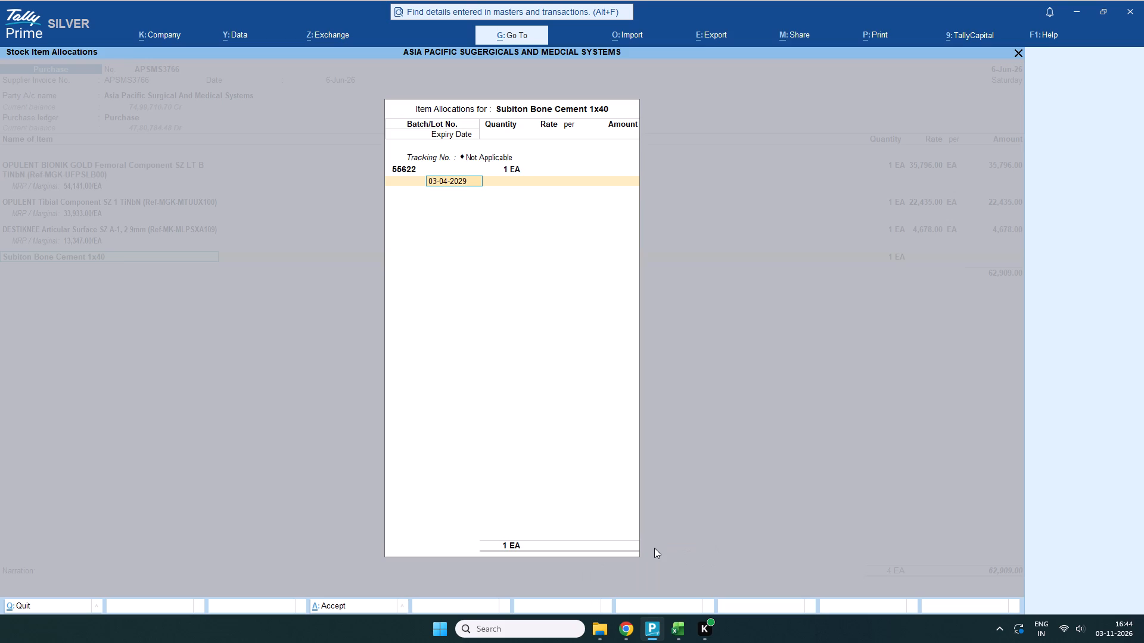
Complete the Subiton Bone Cement 1x40 line with batch 55622, expiry 03-04-2029 and quantity 1 EA, leaving rate and amount blank.
key(Return)
key(Return)
key(Return)
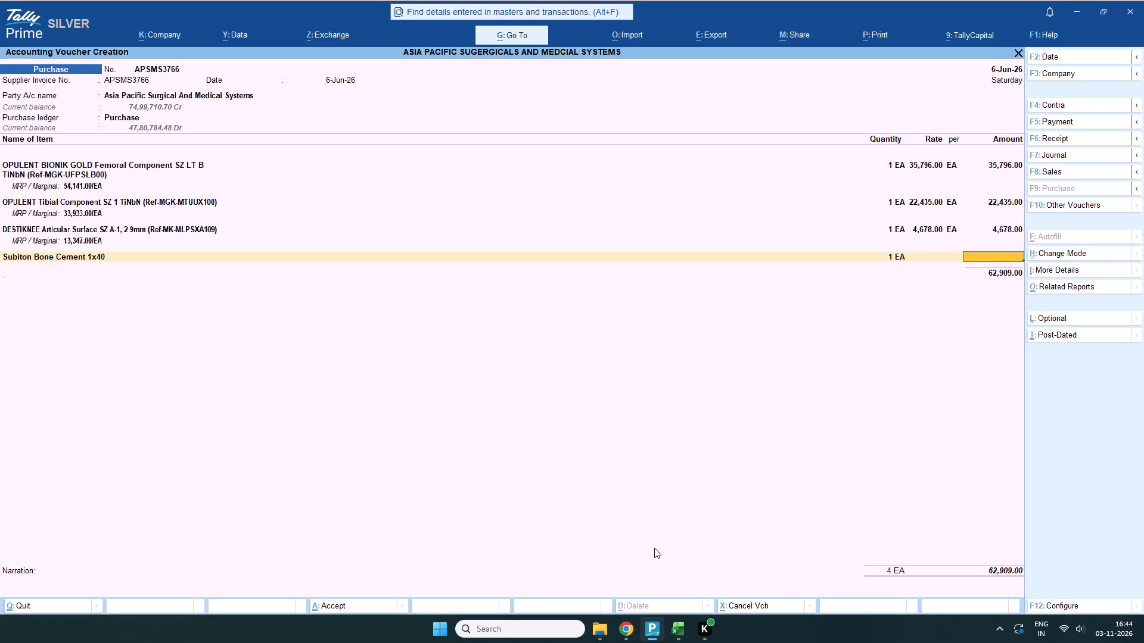
key(Return)
Add the Cgst ledger below the stock items of purchase voucher APSMS3766.
text(CG)
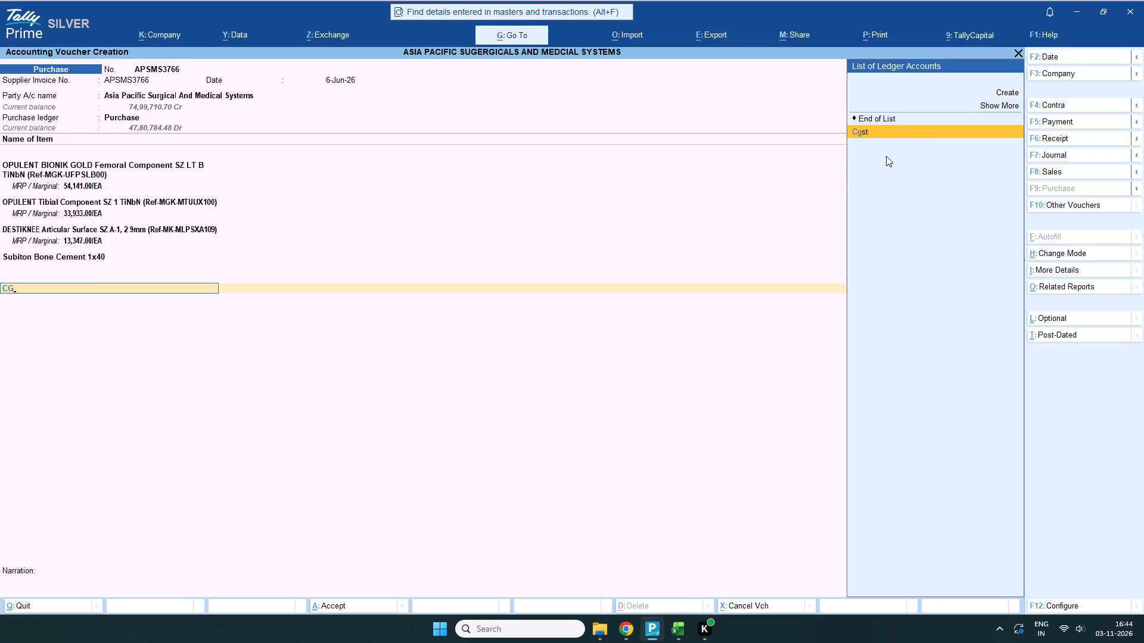
click(887, 127)
key(Return)
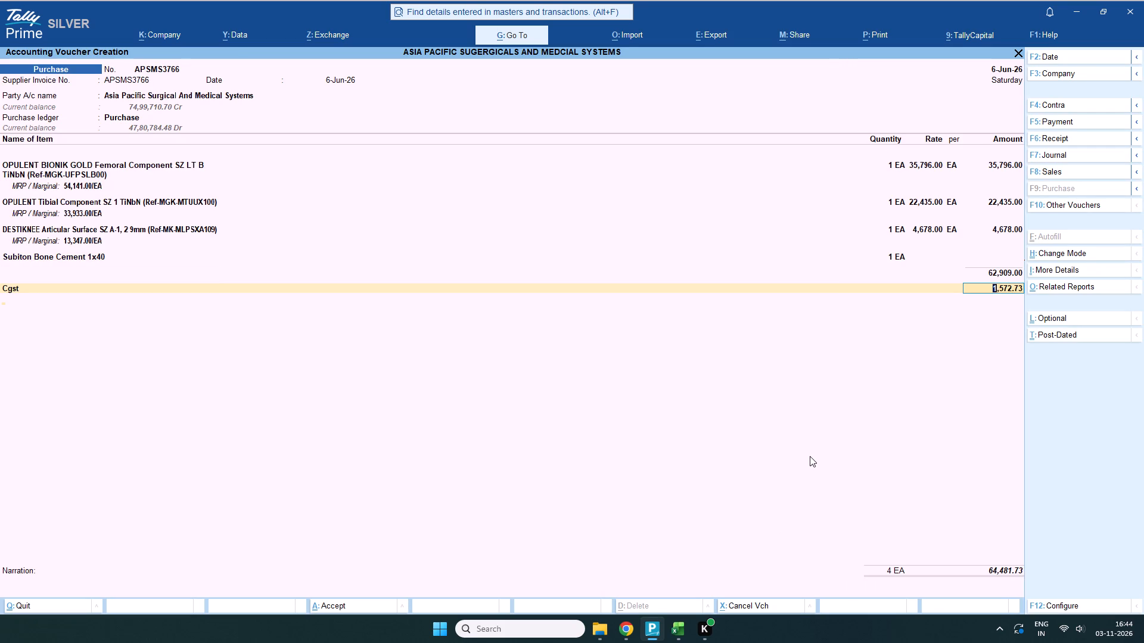
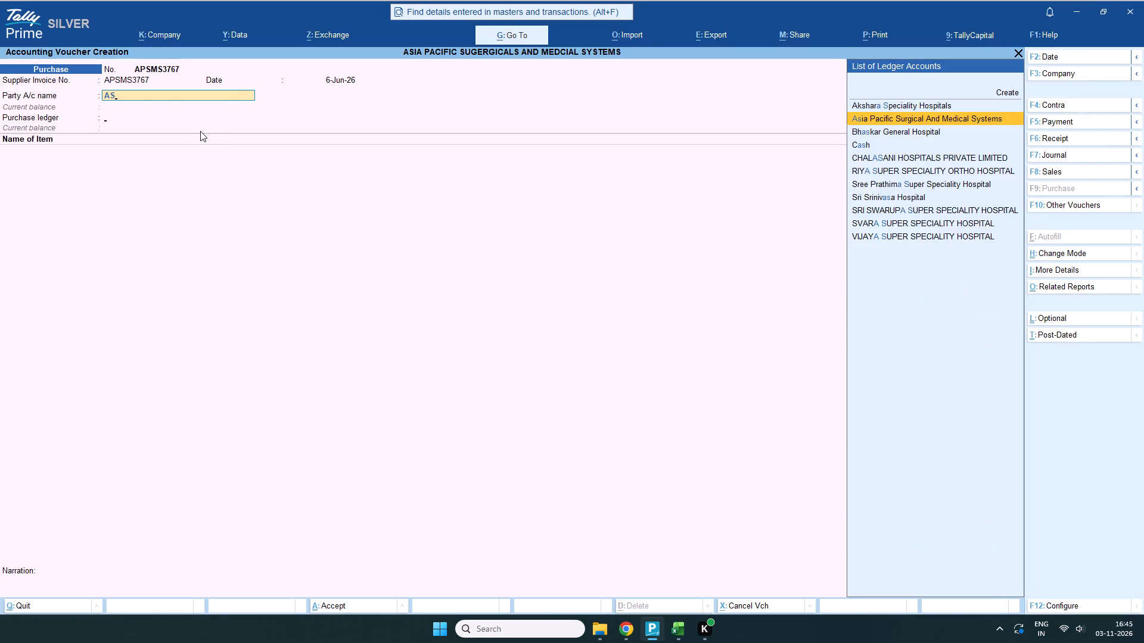
Set Asia Pacific Surgical And Medical Systems as the party account of purchase voucher APSMS3767.
key(Return)
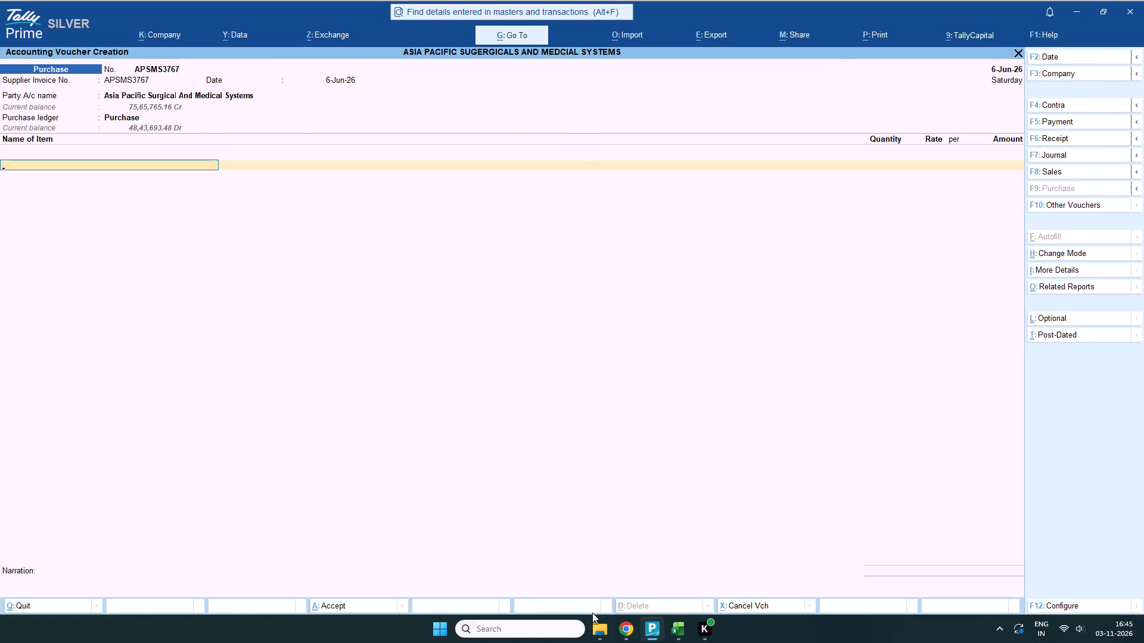
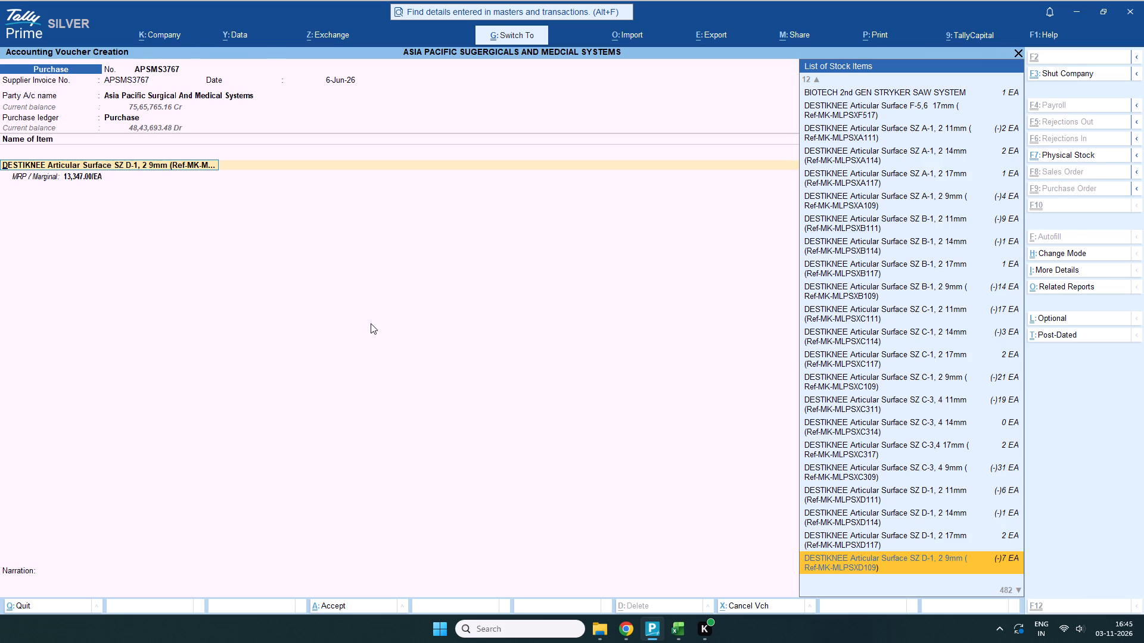
Open the DESTIKNEE Articular Surface SZ D-1, 2 9mm (Ref-MK-MLPSXD109) stock item for alteration and go to its HSN/SAC details.
key(ctrl+Return)
key(Return)
key(Return)
key(Return)
key(Return)
key(Return)
key(Return)
key(Return)
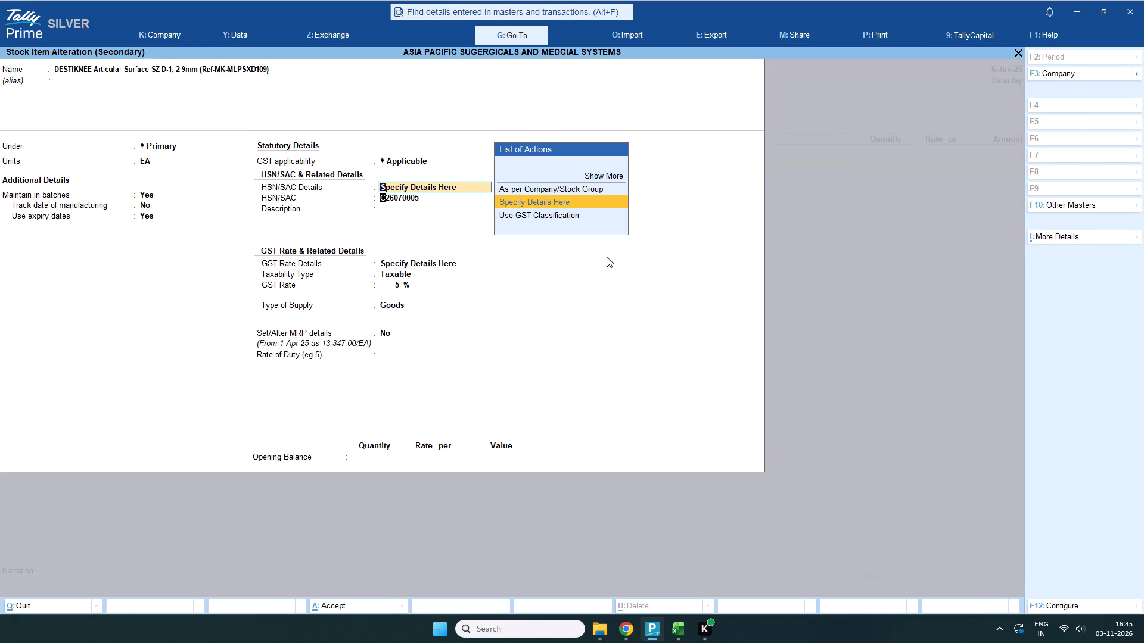
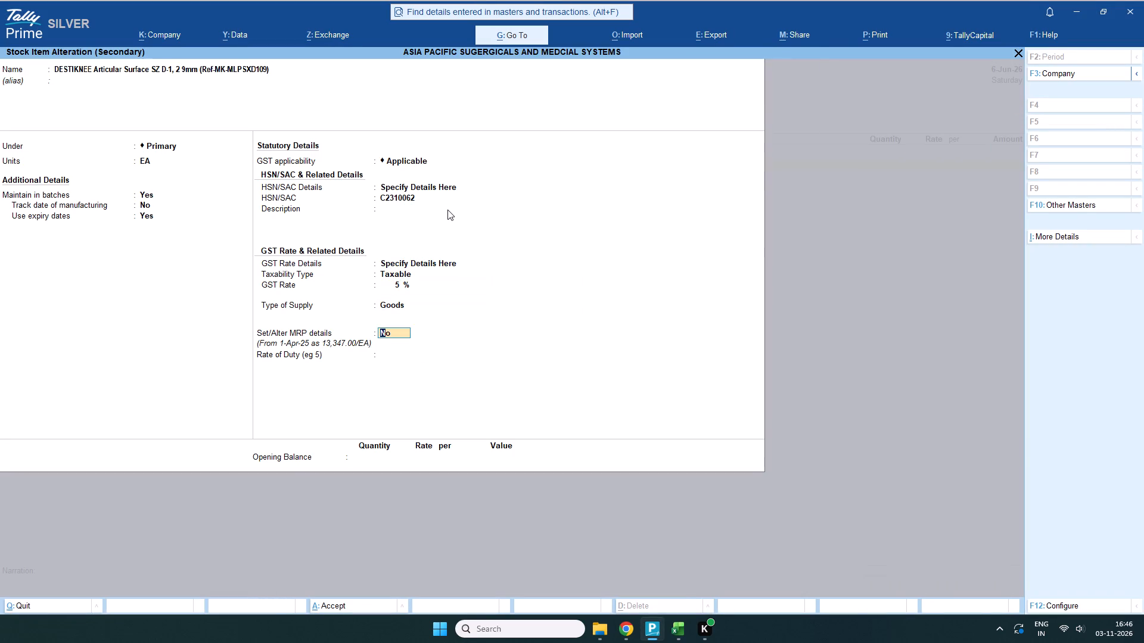
Save the DESTIKNEE Articular Surface SZ D-1, 2 9mm stock item alteration, keeping Set/Alter MRP details at No.
key(Return)
key(Return)
key(Return)
key(Return)
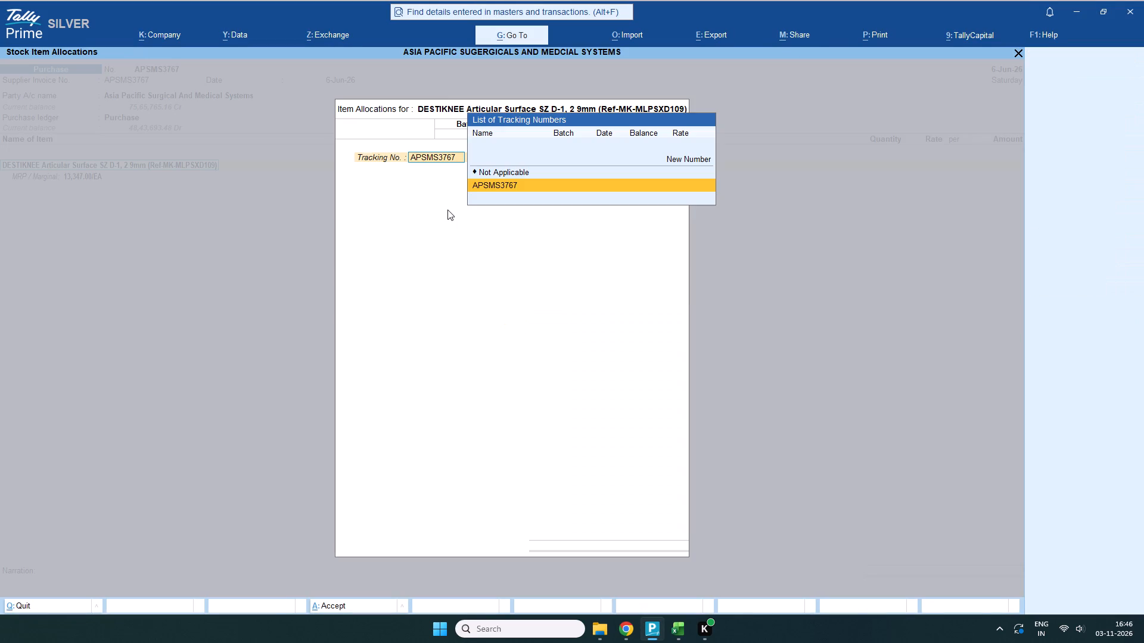
Allocate quantity 1 EA at rate 4,678.00 to batch C2310062 of DESTIKNEE Articular Surface SZ D-1, 2 9mm, with tracking number Not Applicable.
scroll(512, 172, up, 1)
click(512, 172)
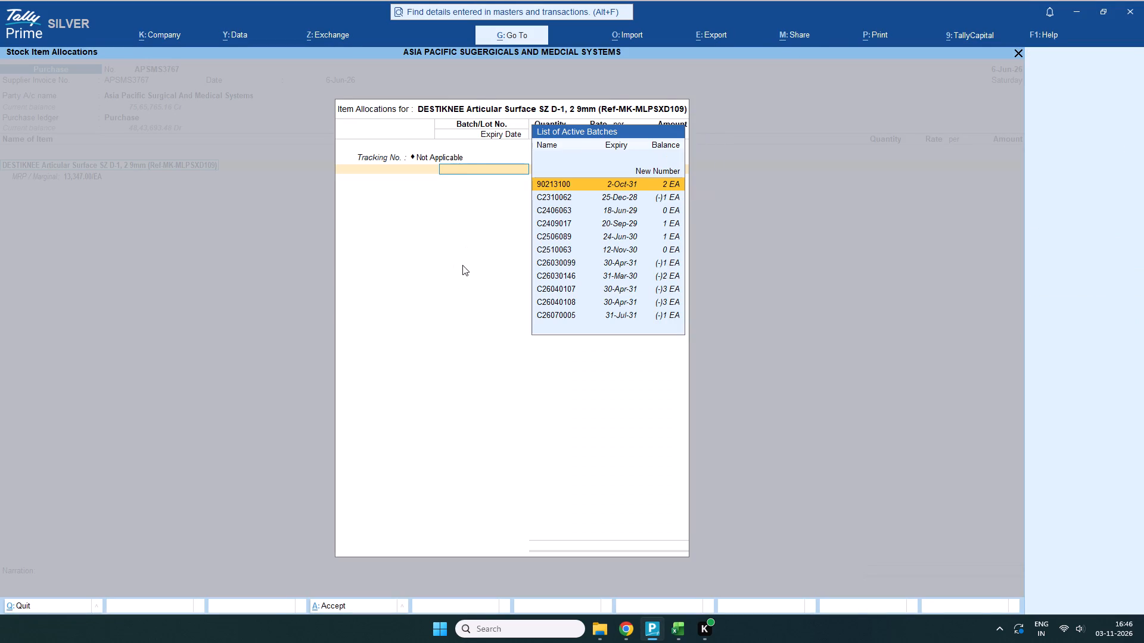
key(ctrl+v)
key(Return)
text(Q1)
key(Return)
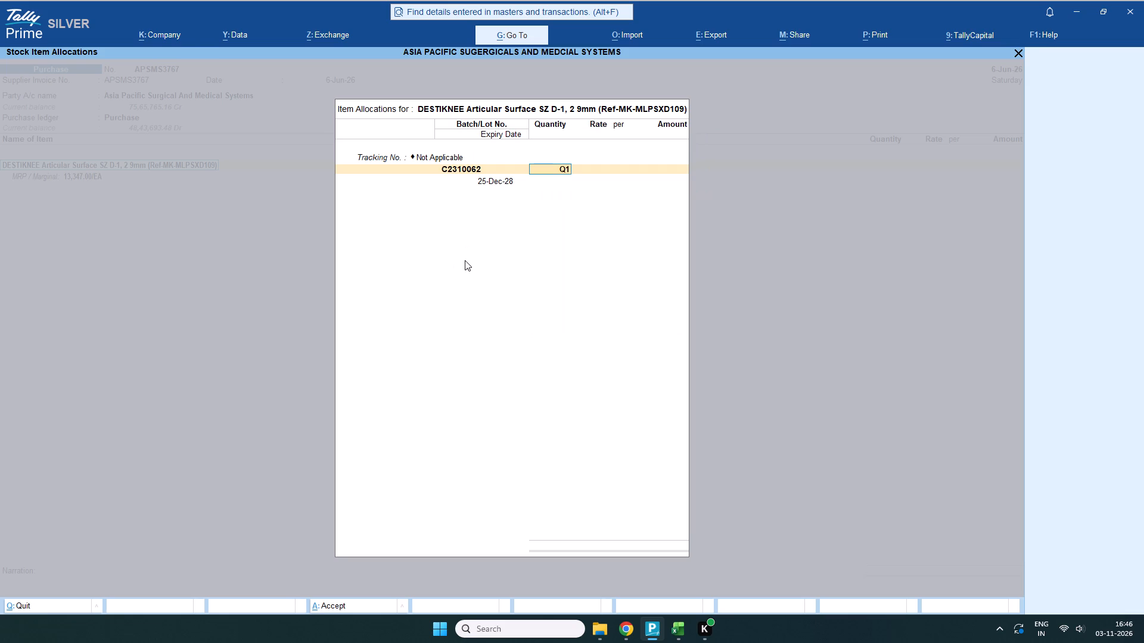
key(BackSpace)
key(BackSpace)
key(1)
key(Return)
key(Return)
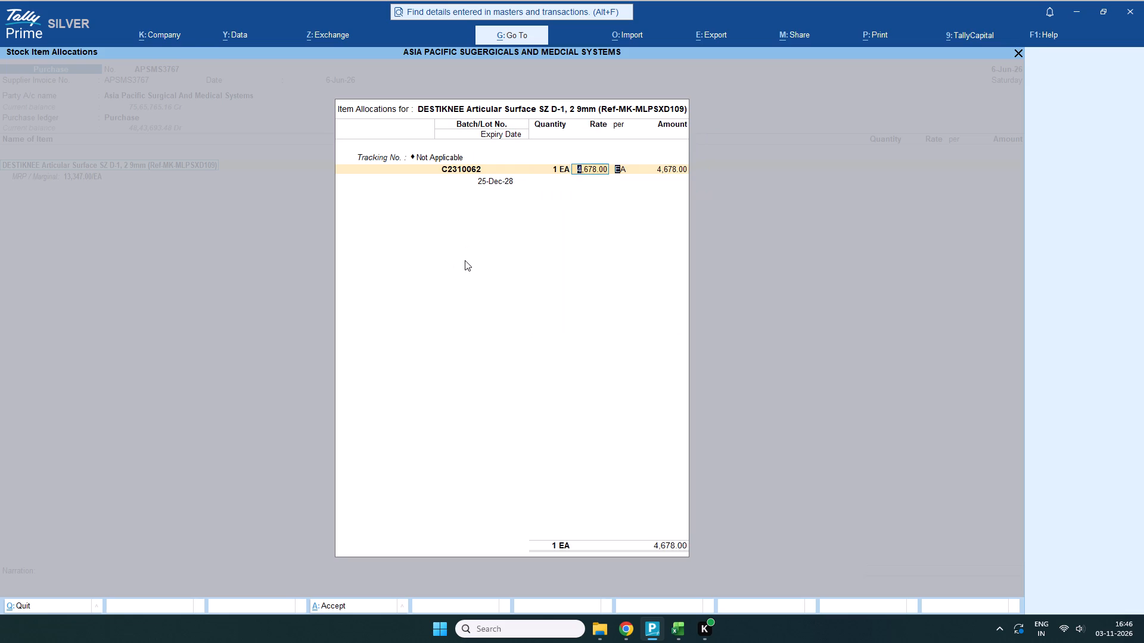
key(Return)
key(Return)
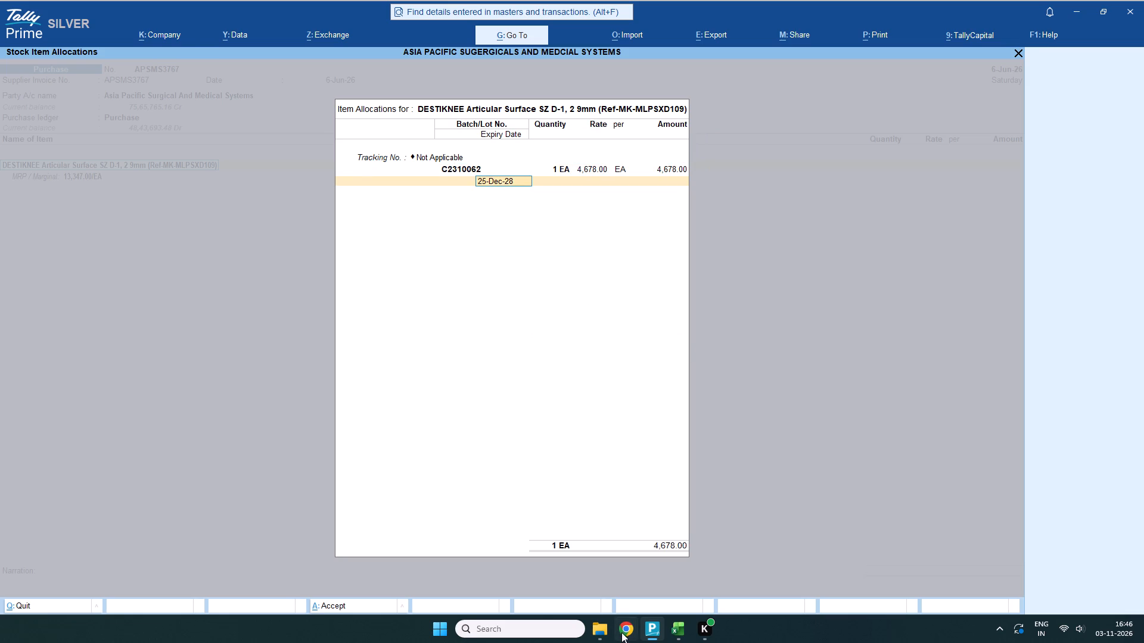
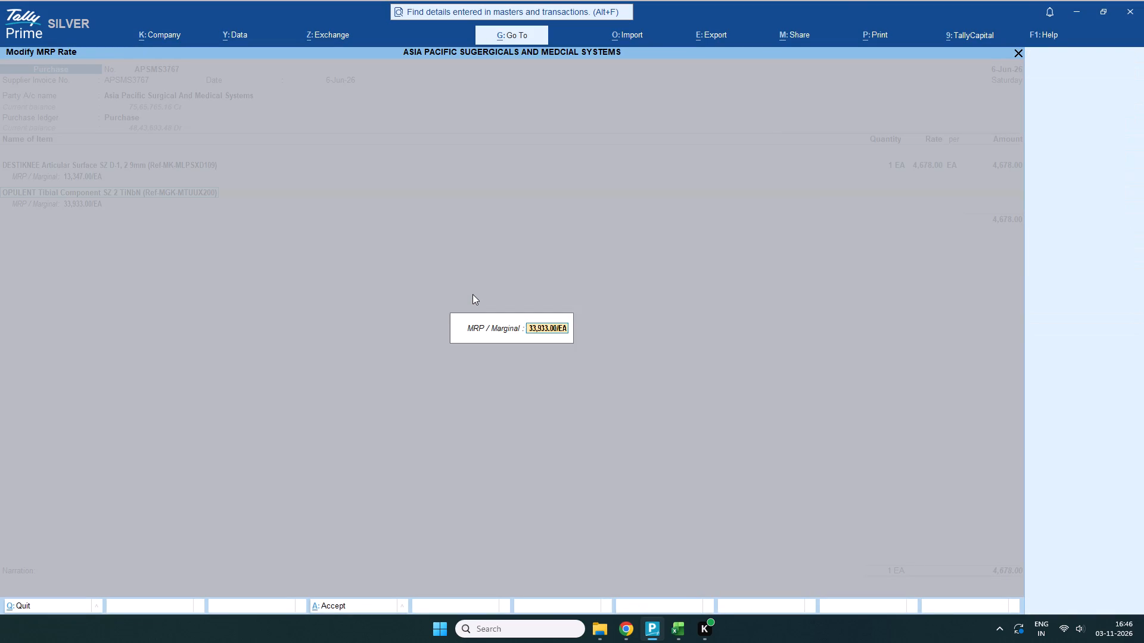
Allocate 1 EA of OPULENT Tibial Component SZ 2 TiNbN to batch B26040073 at rate 22,435.00, with tracking number Not Applicable.
key(Return)
scroll(472, 294, up, 1)
click(530, 171)
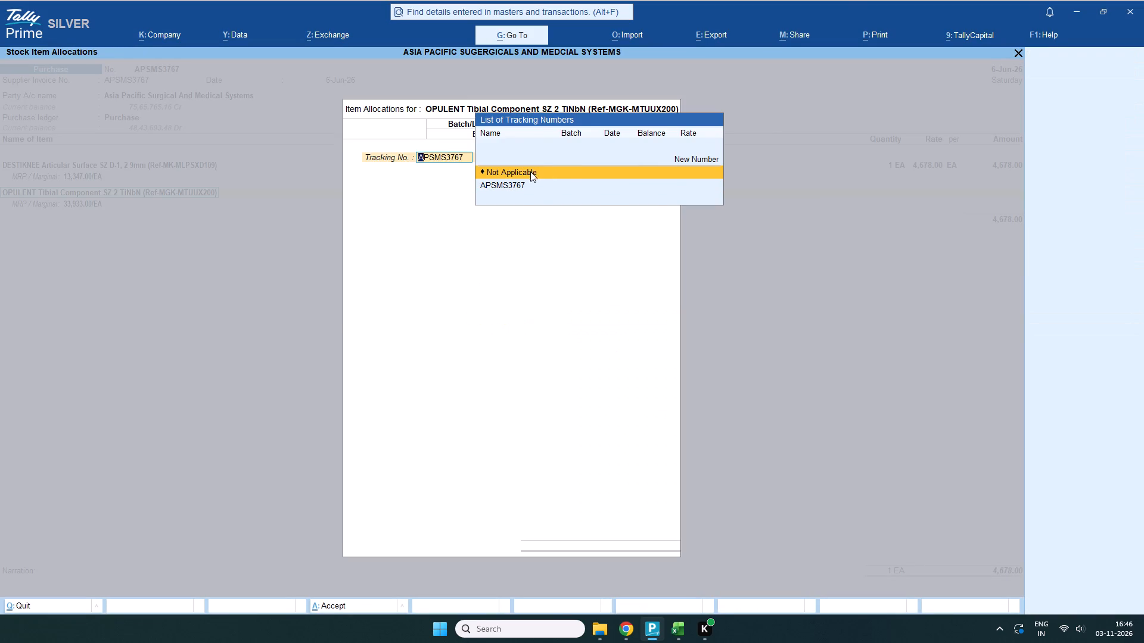
key(ctrl+v)
key(Return)
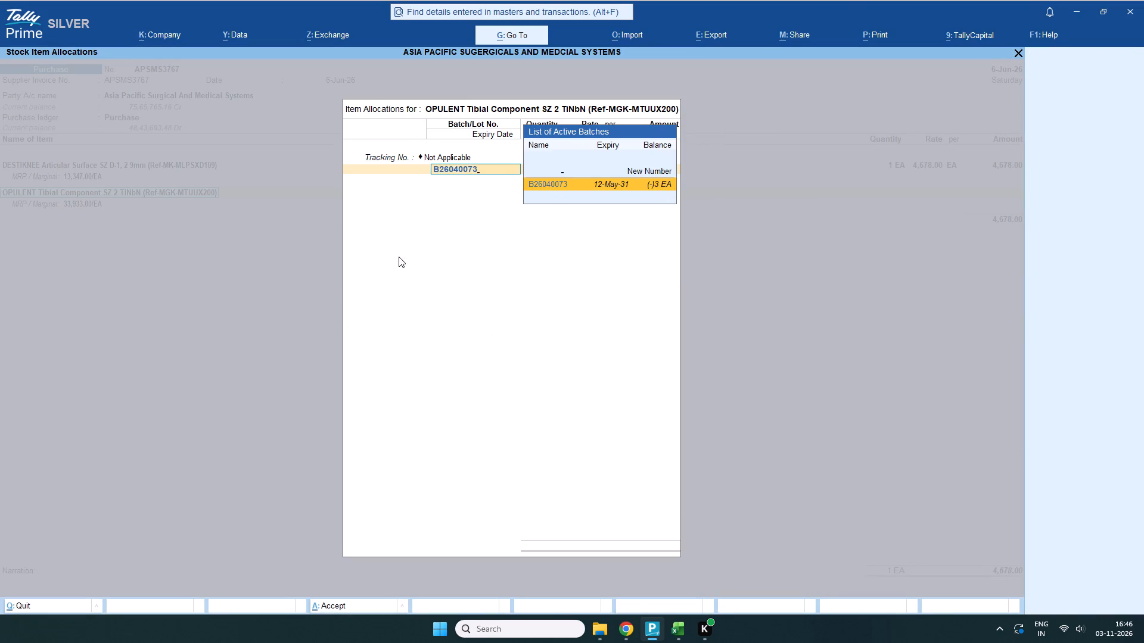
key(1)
key(Return)
key(Return)
key(Return)
key(Return)
key(Return)
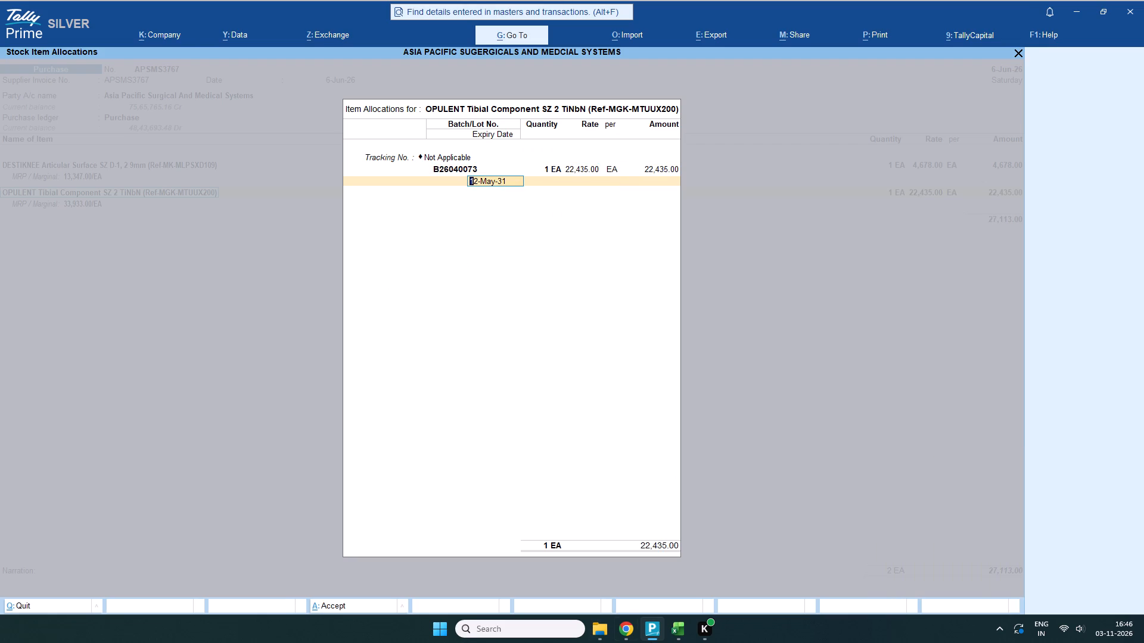
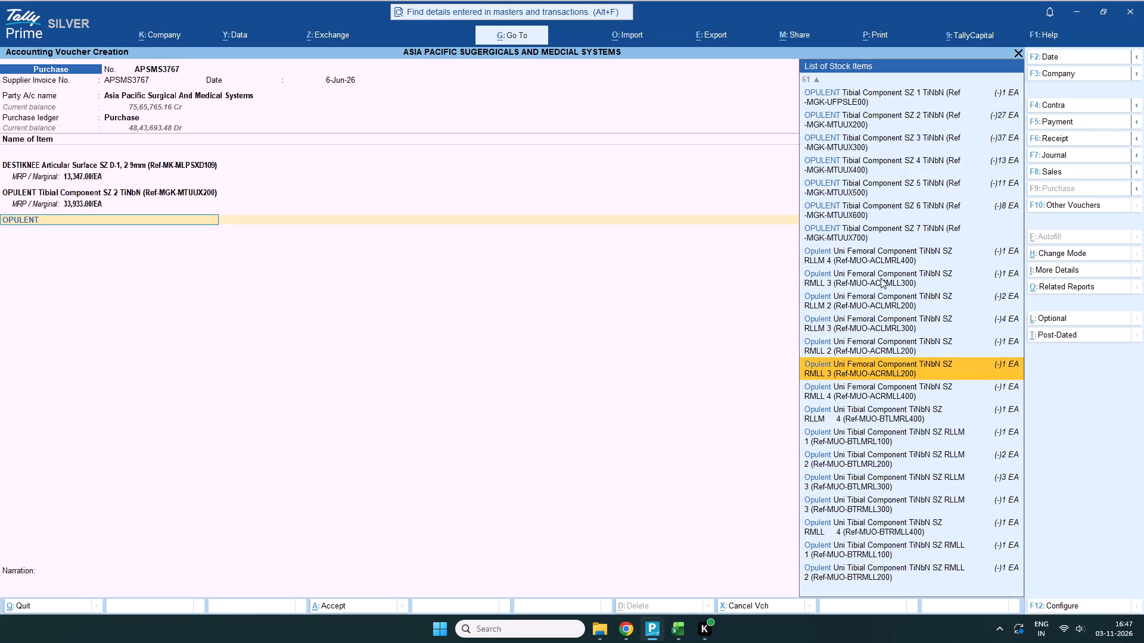
Select OPULENT BIONIK GOLD Femoral Component SZ LT C TiNbN (Ref-MGK-UFPSLC00) as the third stock item of purchase voucher APSMS3767.
scroll(881, 278, up, 5)
middle_drag(875, 273, 870, 262)
click(135, 209)
click(107, 224)
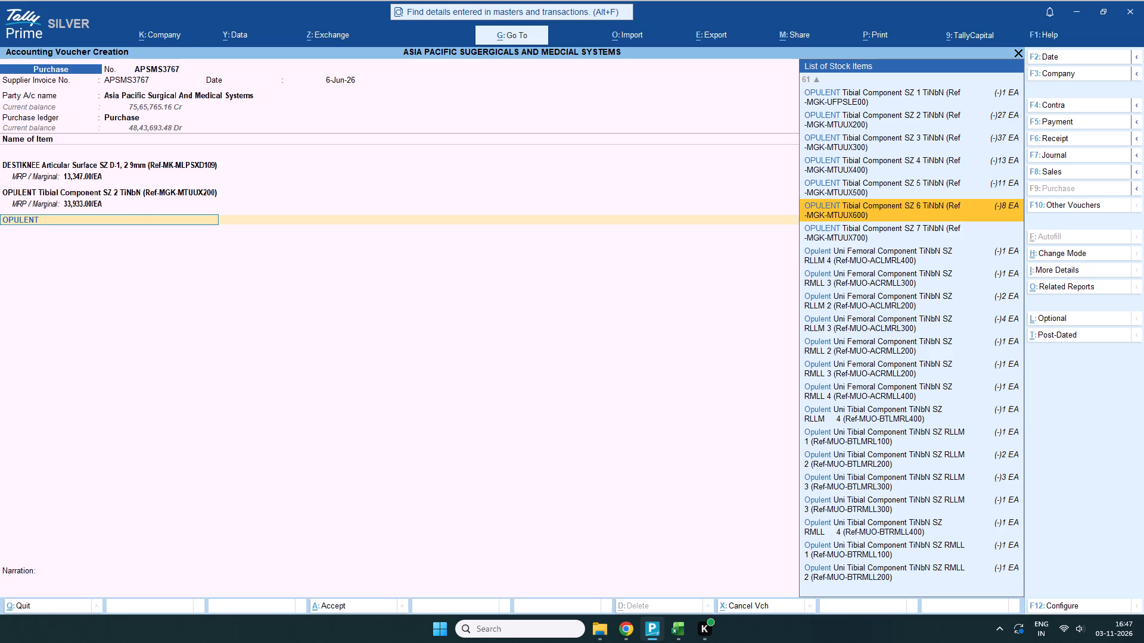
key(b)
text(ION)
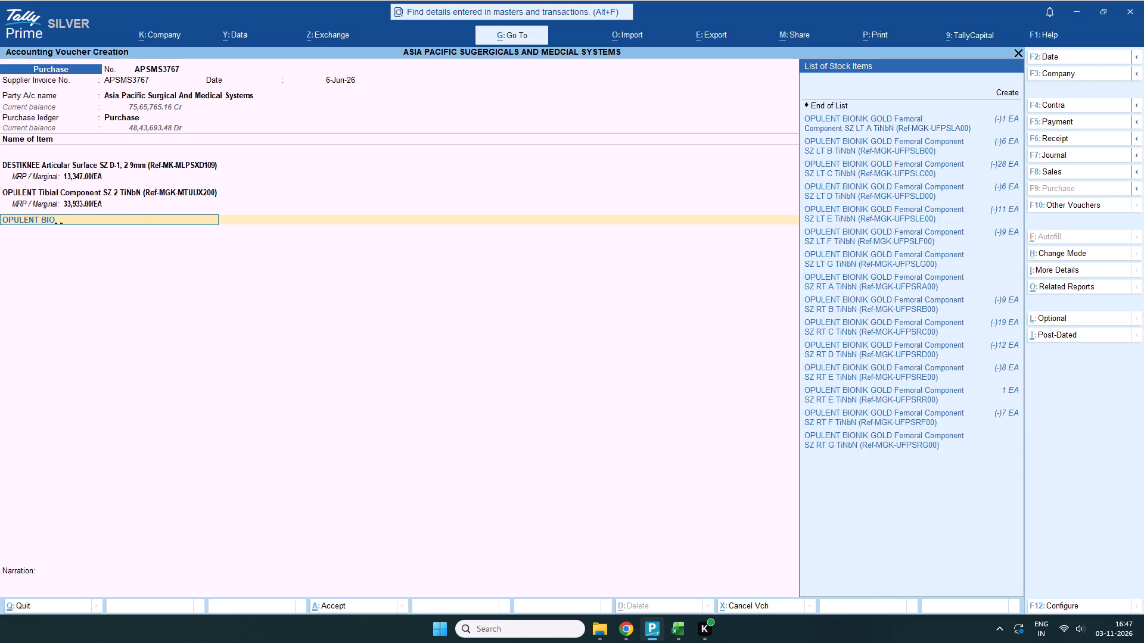
triple_click(836, 170)
click(1017, 49)
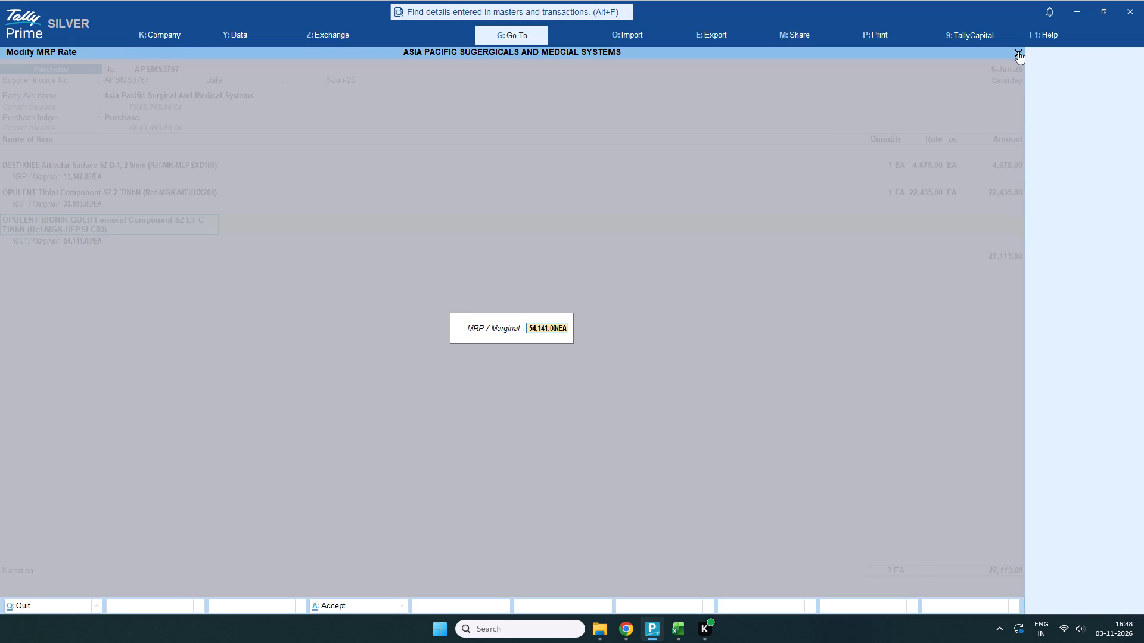
Open the OPULENT BIONIK GOLD Femoral Component SZ LT C stock item for alteration and bring its HSN/SAC code up for editing.
key(ctrl+Return)
key(Return)
key(Return)
key(Return)
key(Return)
key(Return)
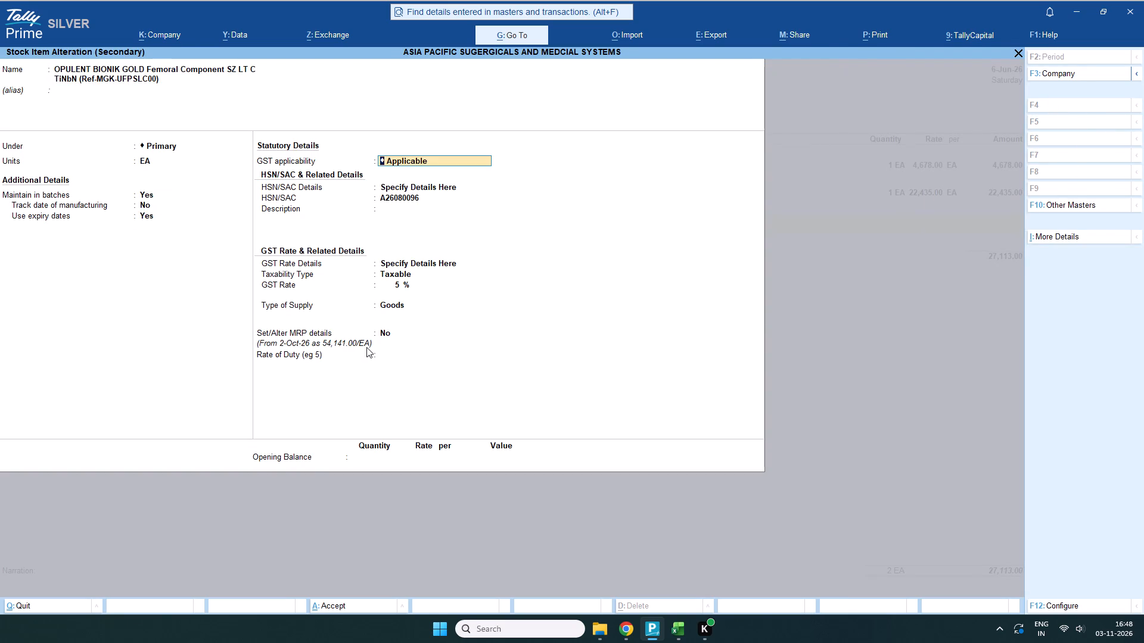
key(Return)
key(Return)
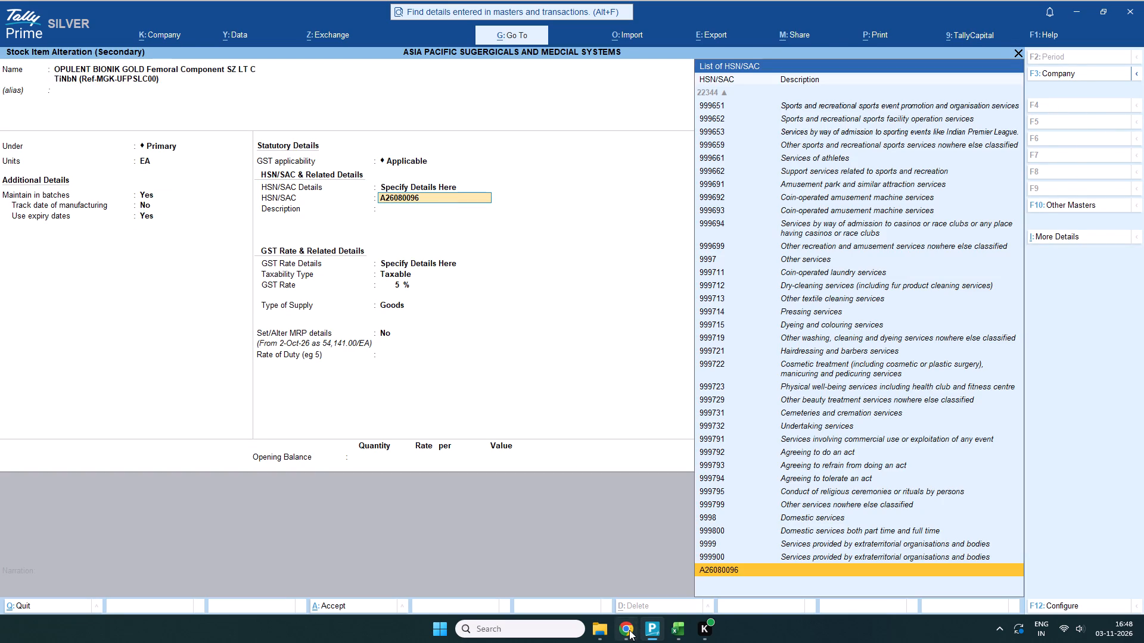
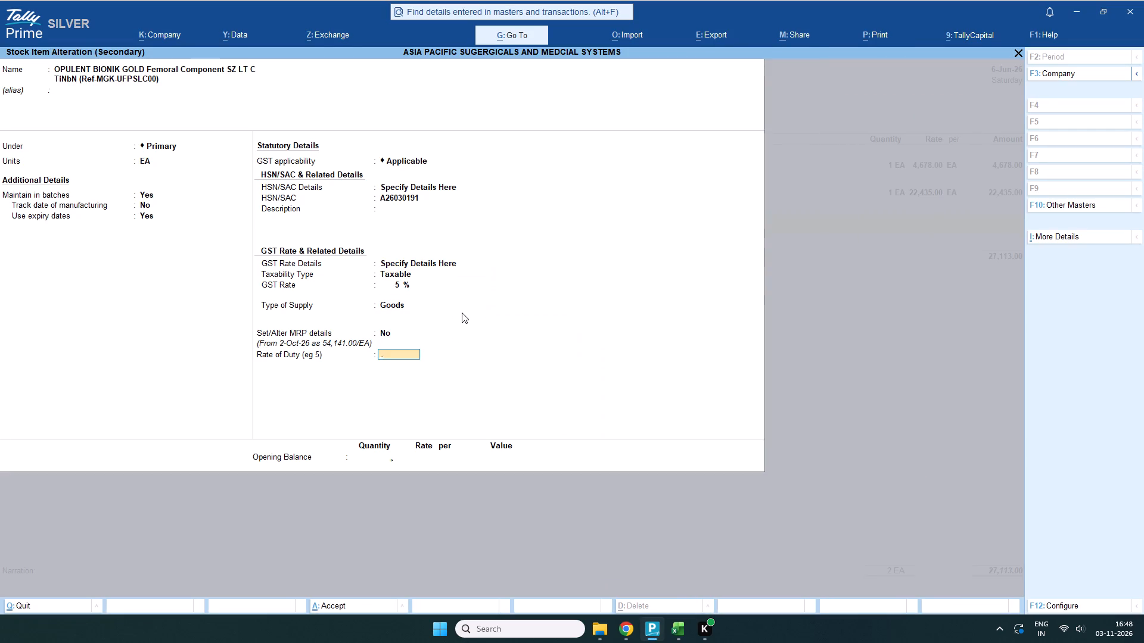
Save the OPULENT BIONIK GOLD Femoral Component SZ LT C TiNbN stock item details, leaving the rate of duty blank.
key(Return)
key(Return)
key(Return)
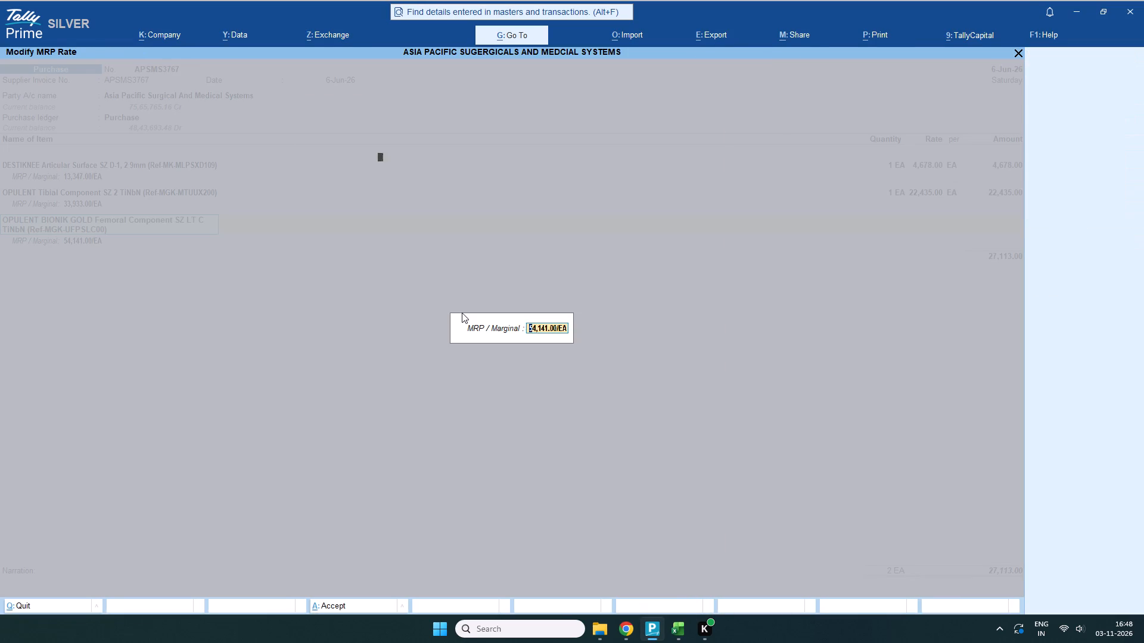
Allocate quantity 1 EA at rate 35,796.00 per EA to batch A26030191 of the OPULENT BIONIK GOLD Femoral Component SZ LT C item.
scroll(478, 296, up, 1)
click(494, 170)
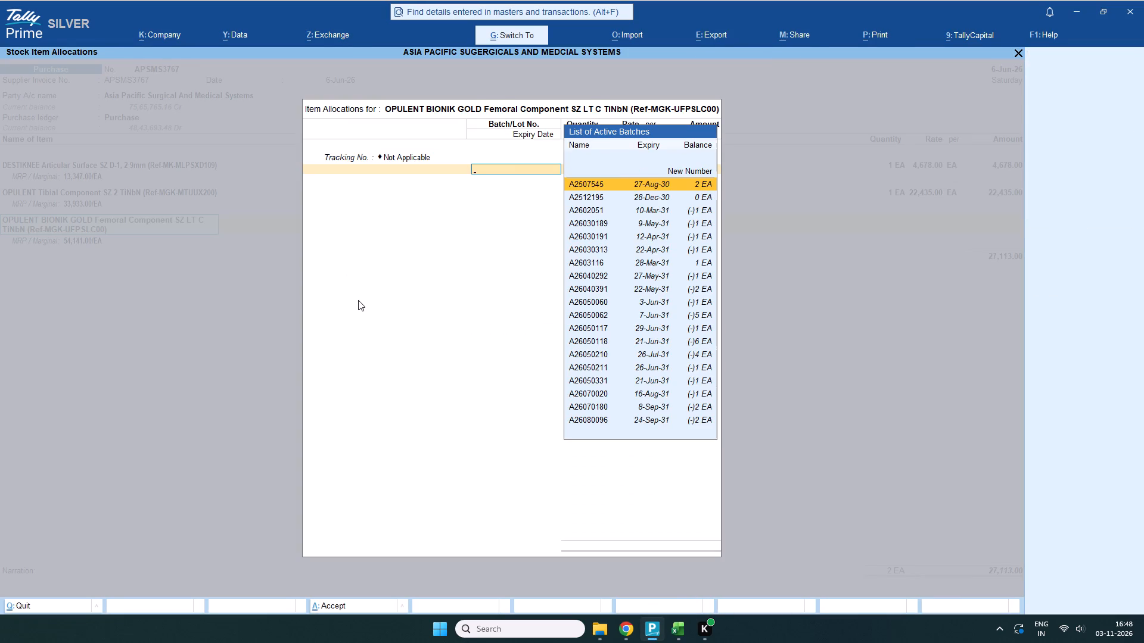
key(ctrl+v)
key(Return)
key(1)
key(Return)
key(Return)
key(Return)
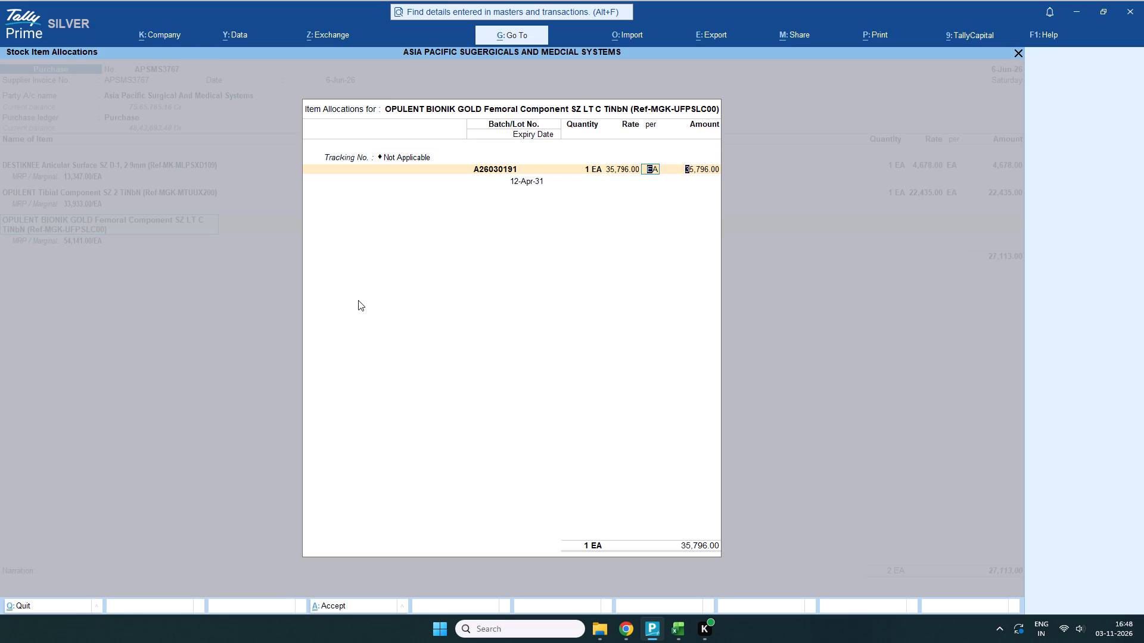
key(Return)
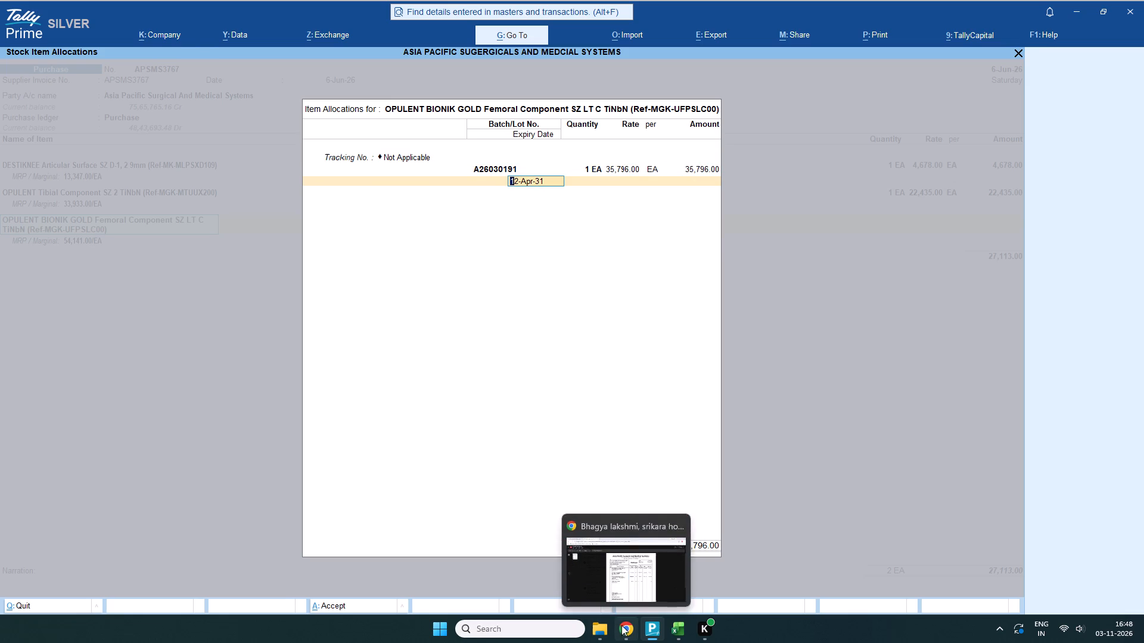
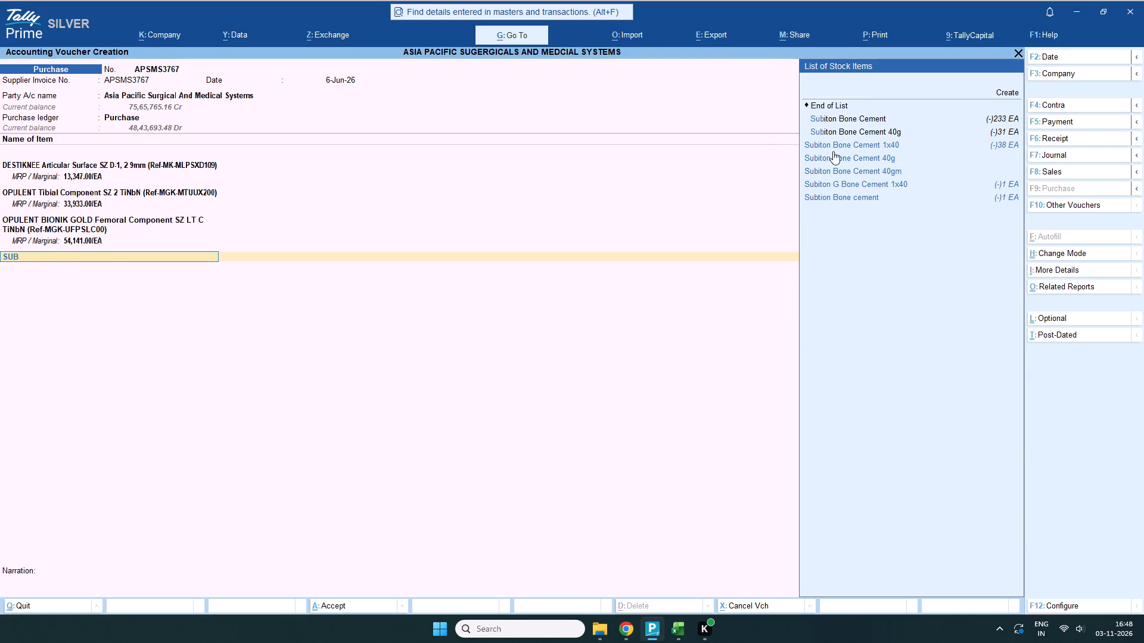
Add the Subiton Bone Cement item to purchase voucher APSMS3767 with its tracking number set to Not Applicable.
click(847, 119)
double_click(846, 121)
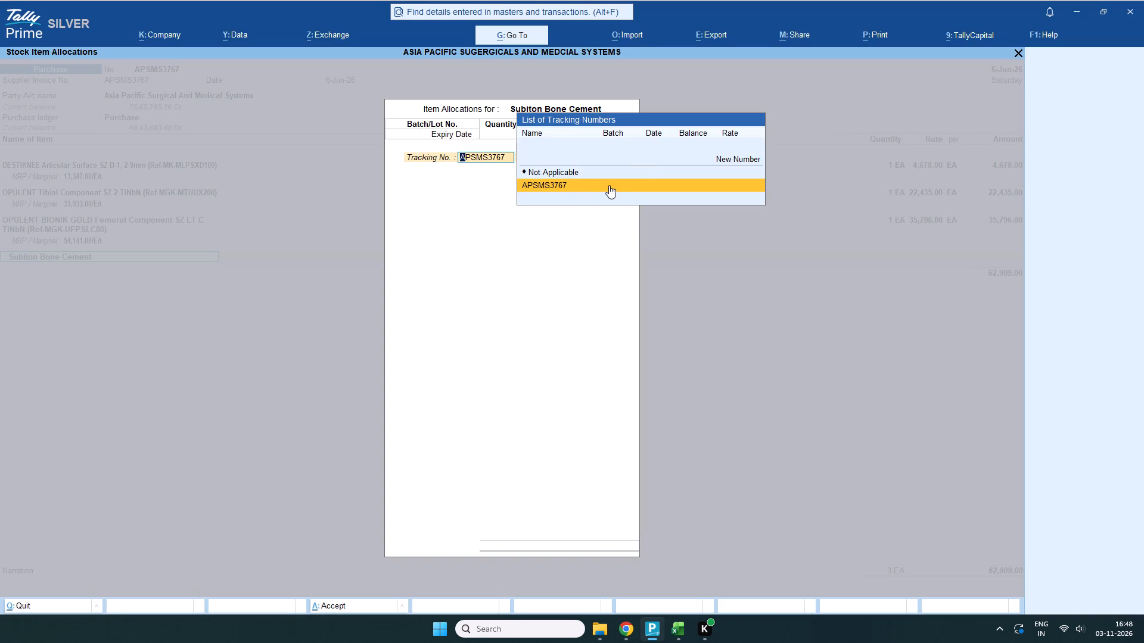
scroll(582, 186, up, 1)
click(579, 174)
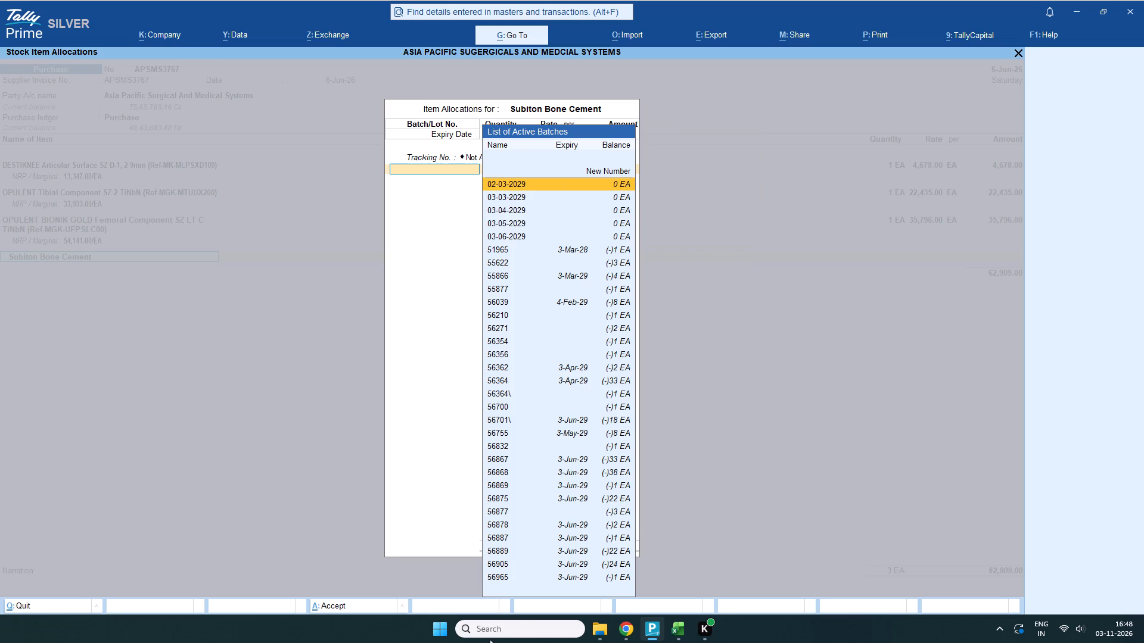
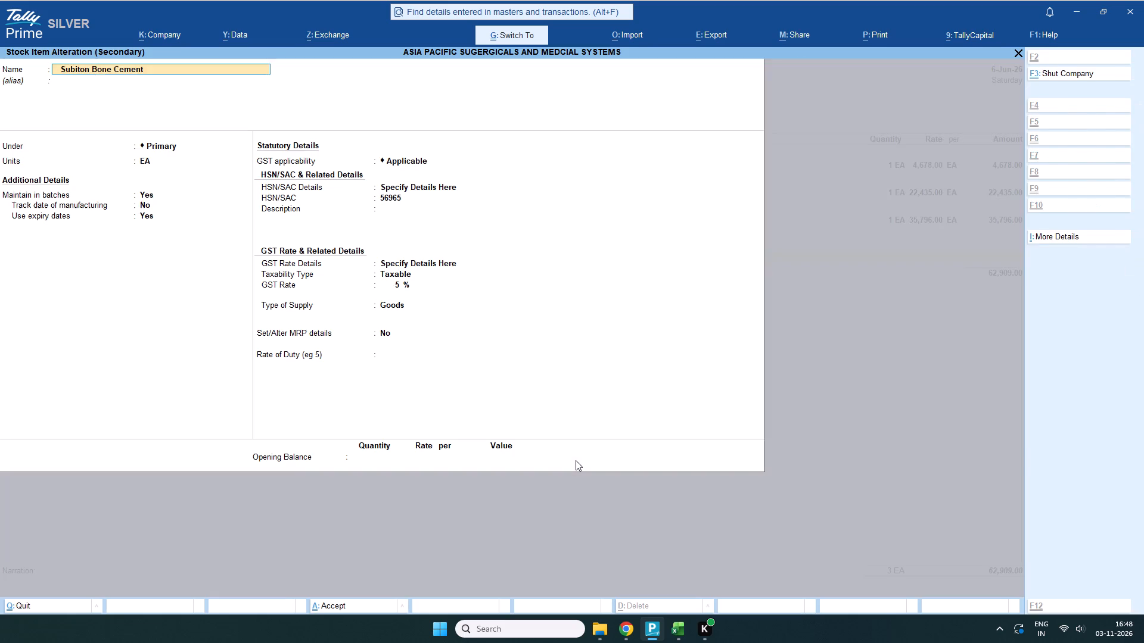
Replace the HSN/SAC code of the Subiton Bone Cement stock item, trying 56042 and restarting the entry with 56.
key(Return)
key(Return)
key(Return)
key(Return)
key(Return)
key(Return)
key(Return)
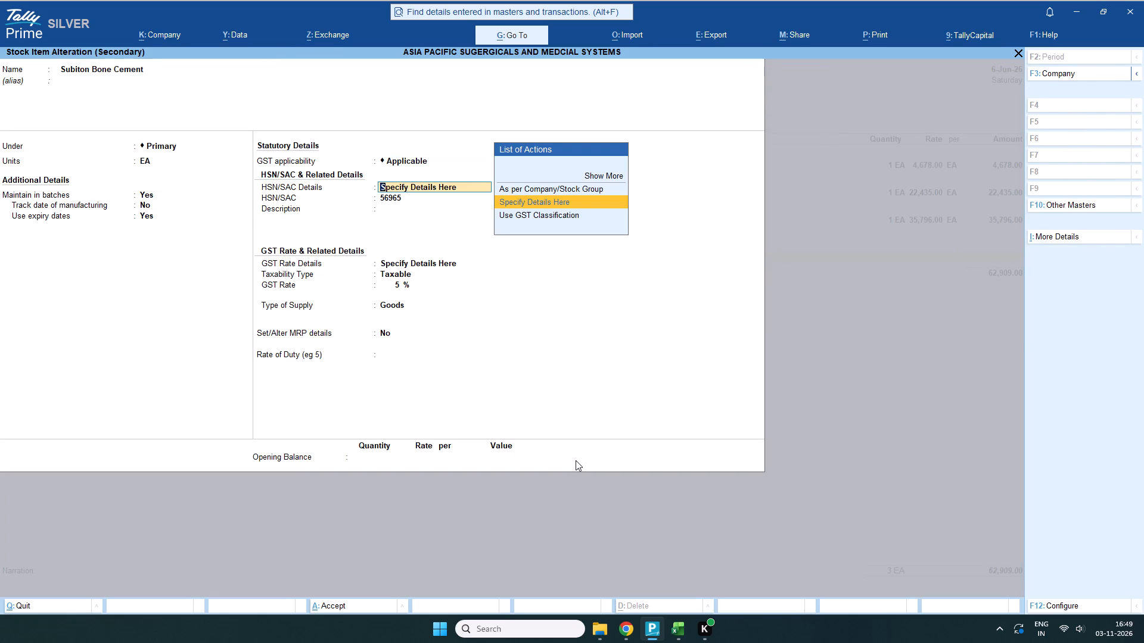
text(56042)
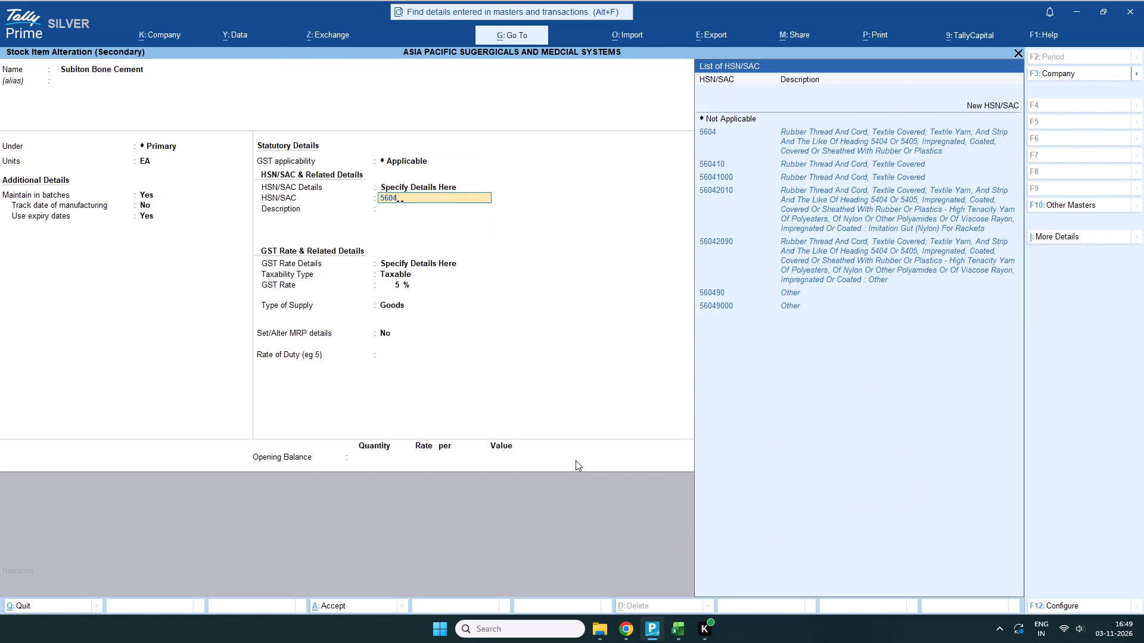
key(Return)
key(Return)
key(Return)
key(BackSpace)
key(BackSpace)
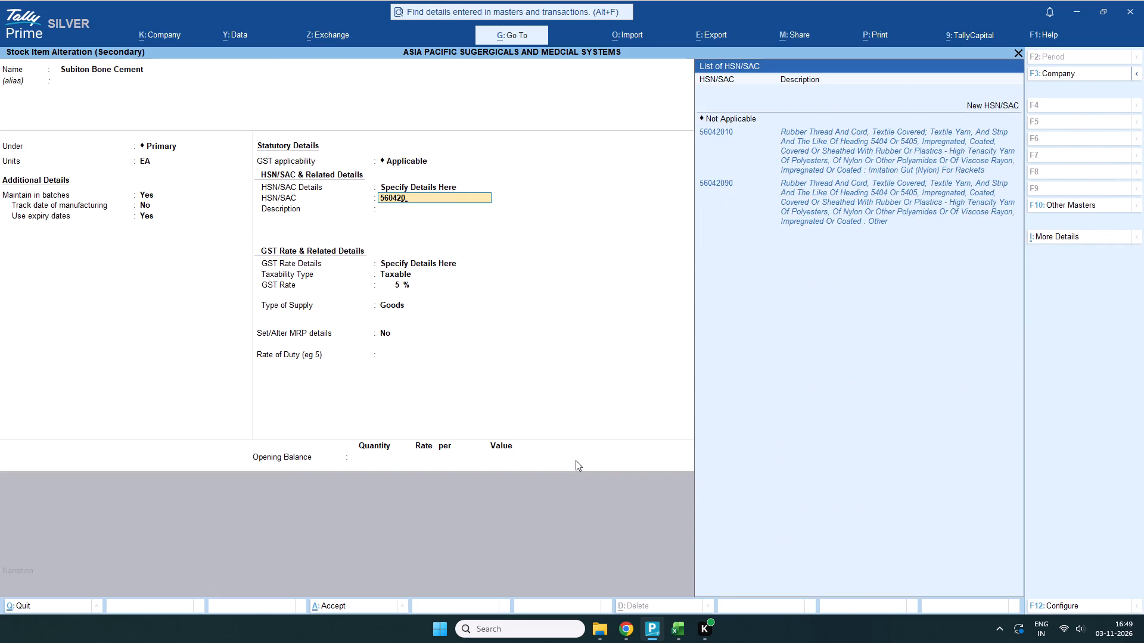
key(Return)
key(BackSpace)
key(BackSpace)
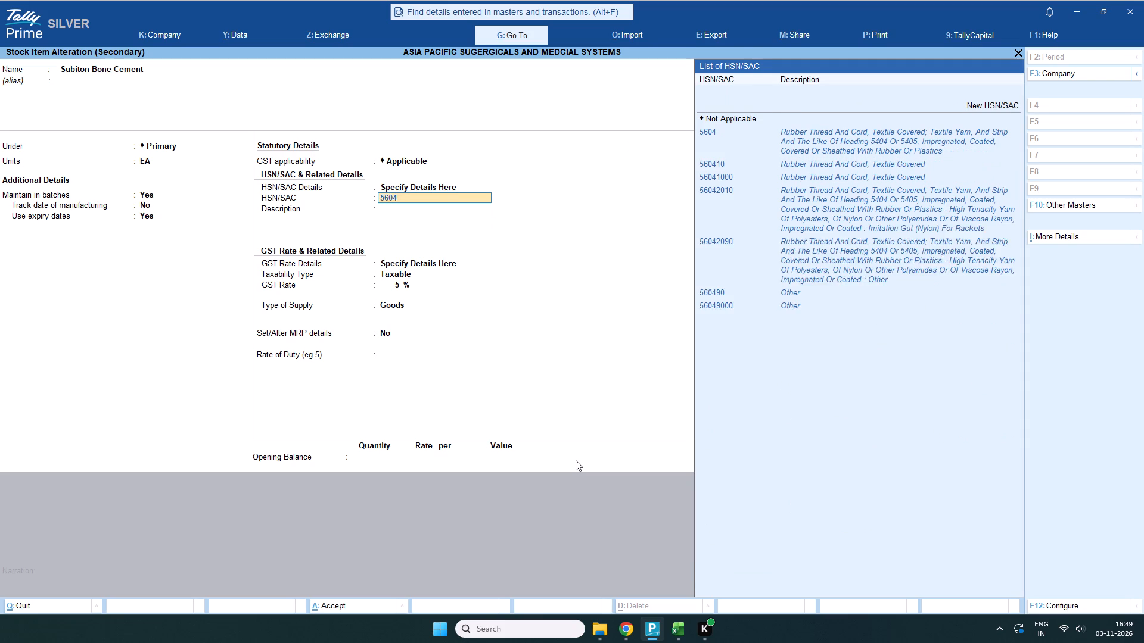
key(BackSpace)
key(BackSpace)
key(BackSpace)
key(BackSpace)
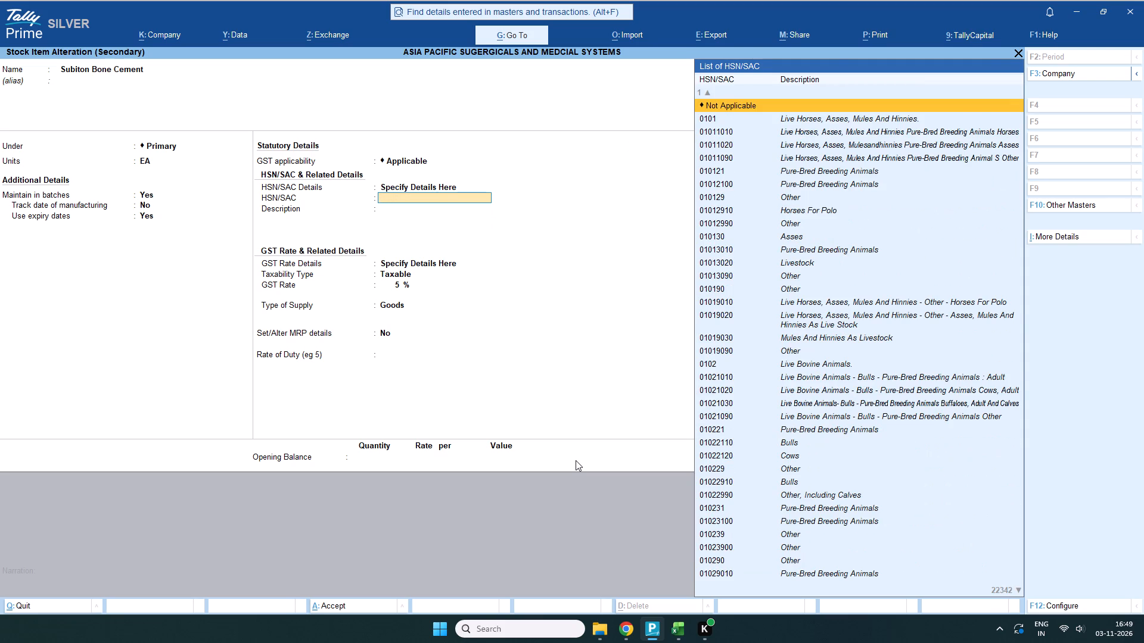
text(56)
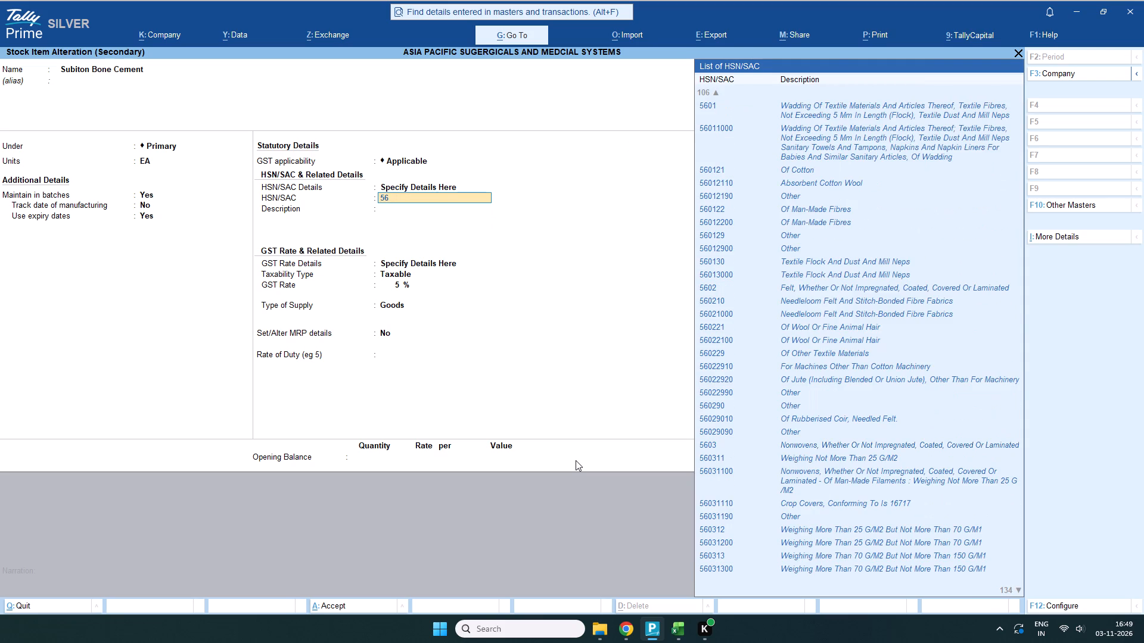
Set the HSN/SAC of the Subiton Bone Cement stock item to 56885, keep its other details, and save the item.
text(885)
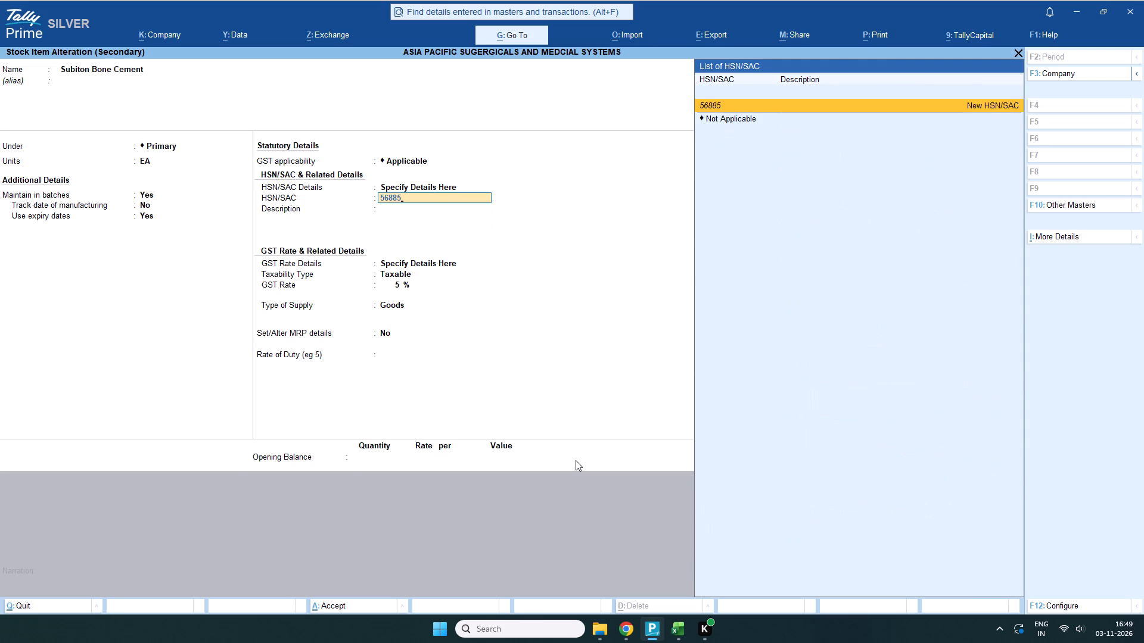
key(Return)
key(Return)
key(Return)
key(Return)
key(Return)
key(Return)
key(Return)
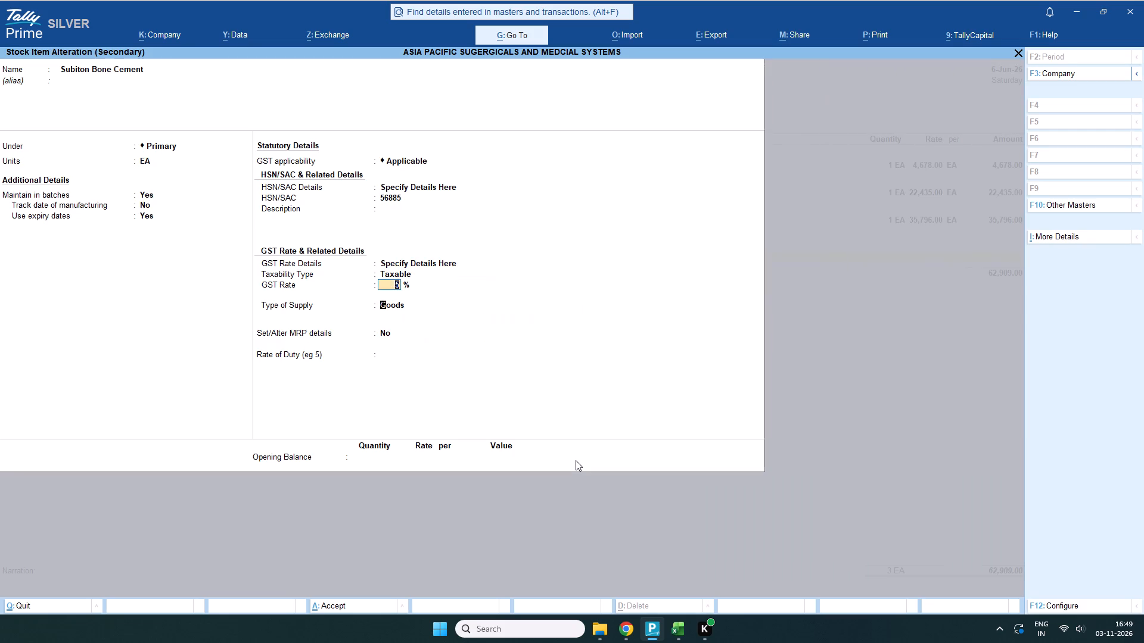
key(Return)
key(Return)
key(Return)
key(Return)
key(Return)
key(Return)
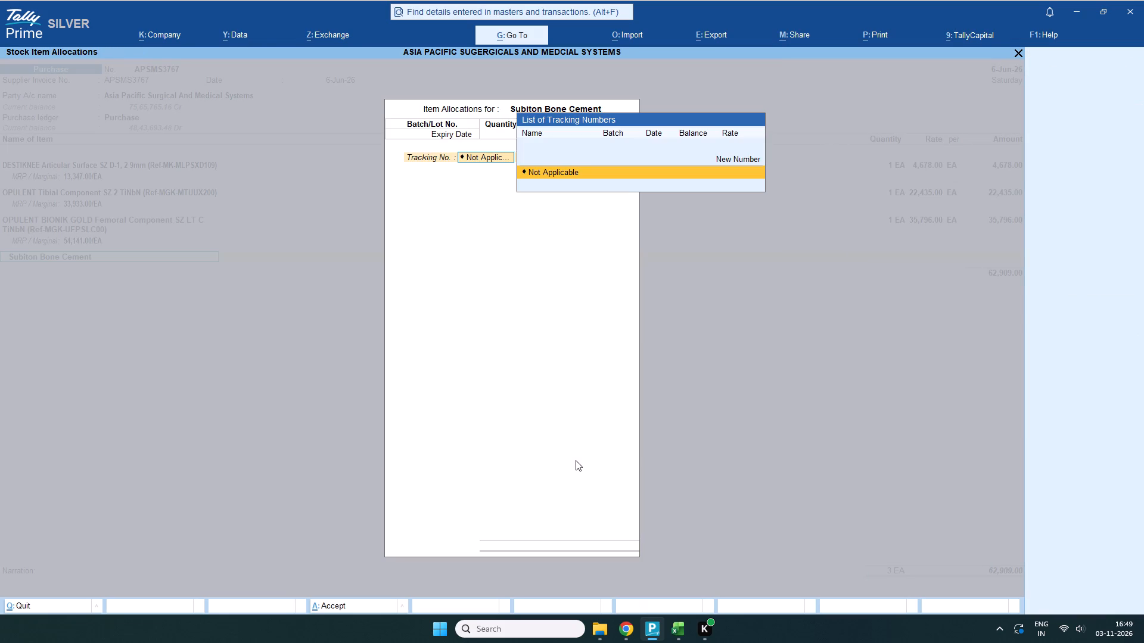
Allocate Subiton Bone Cement to new batch 56885 with tracking number Not Applicable and quantity 1 EA, leaving rate and amount blank.
key(Return)
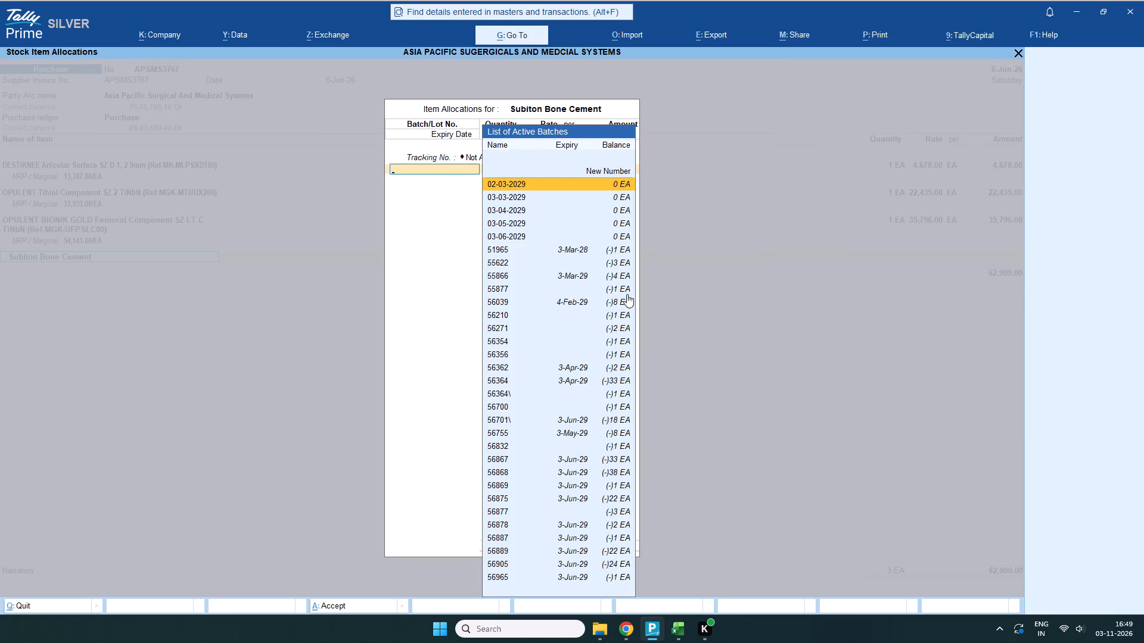
key(5)
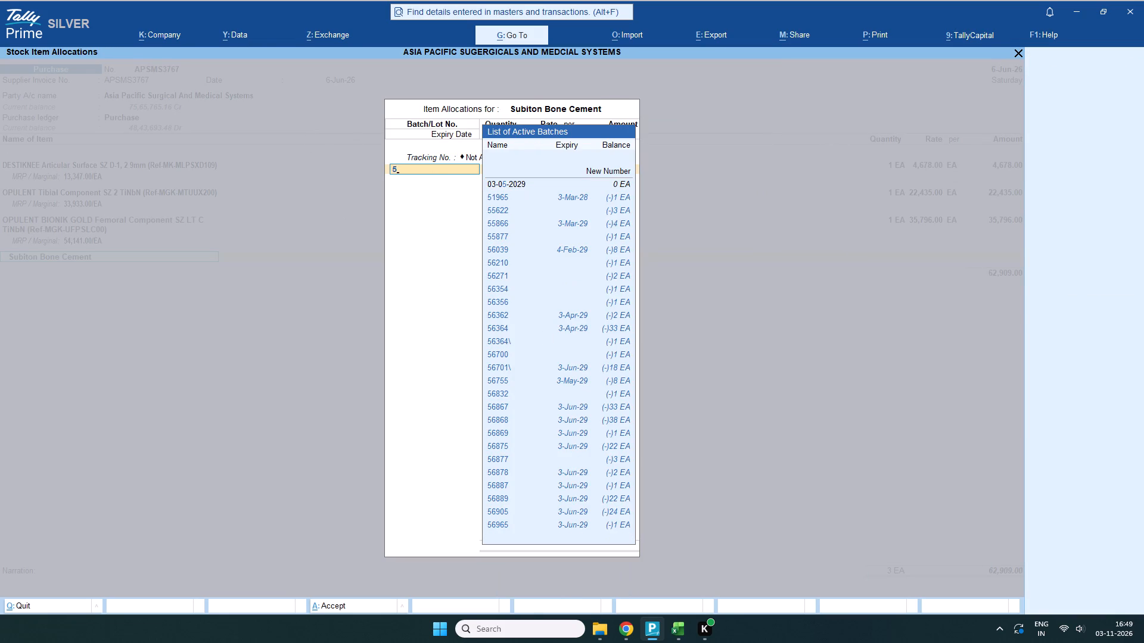
text(6885)
key(Return)
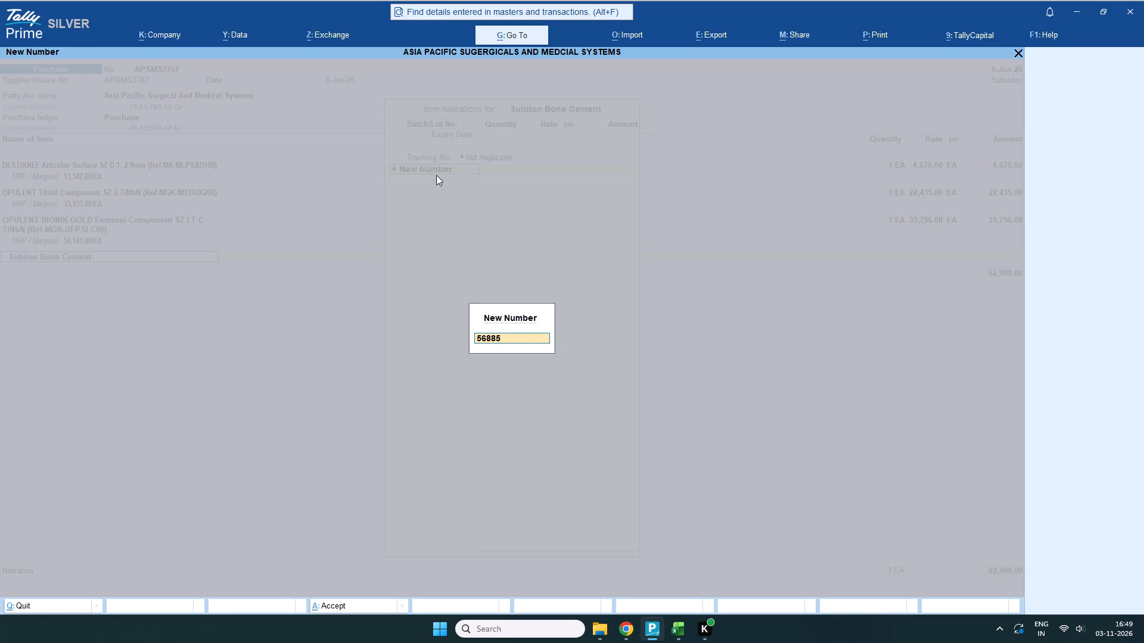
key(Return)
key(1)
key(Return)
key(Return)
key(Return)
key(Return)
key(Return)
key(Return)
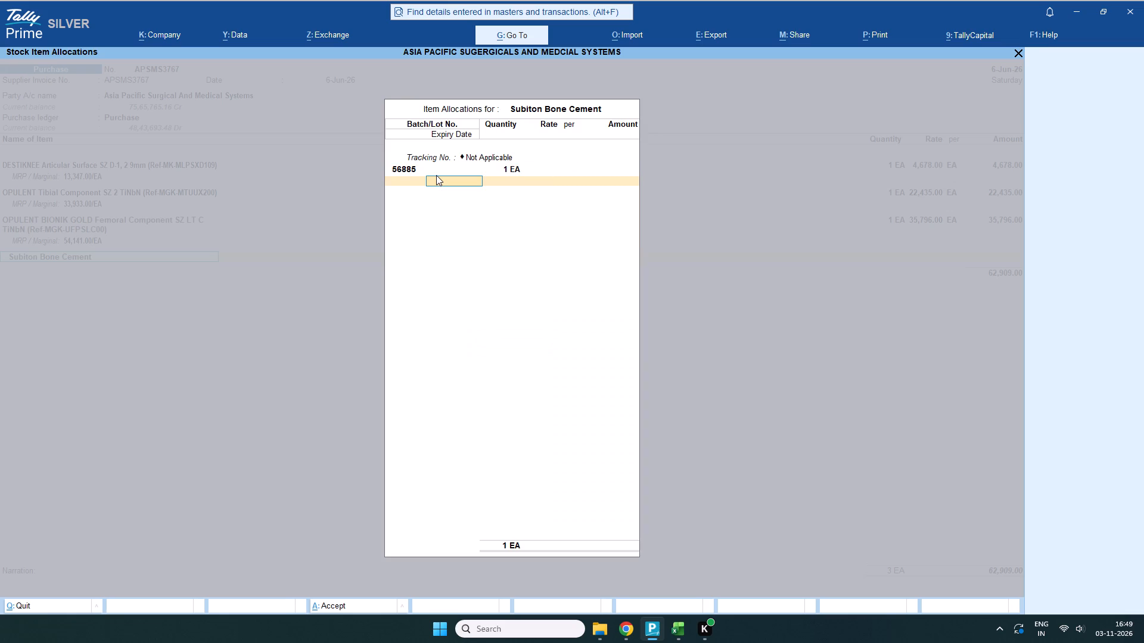
Set the expiry date of Subiton Bone Cement batch 56885 to 02-03-2029 and finish the item's allocation and the stock item list.
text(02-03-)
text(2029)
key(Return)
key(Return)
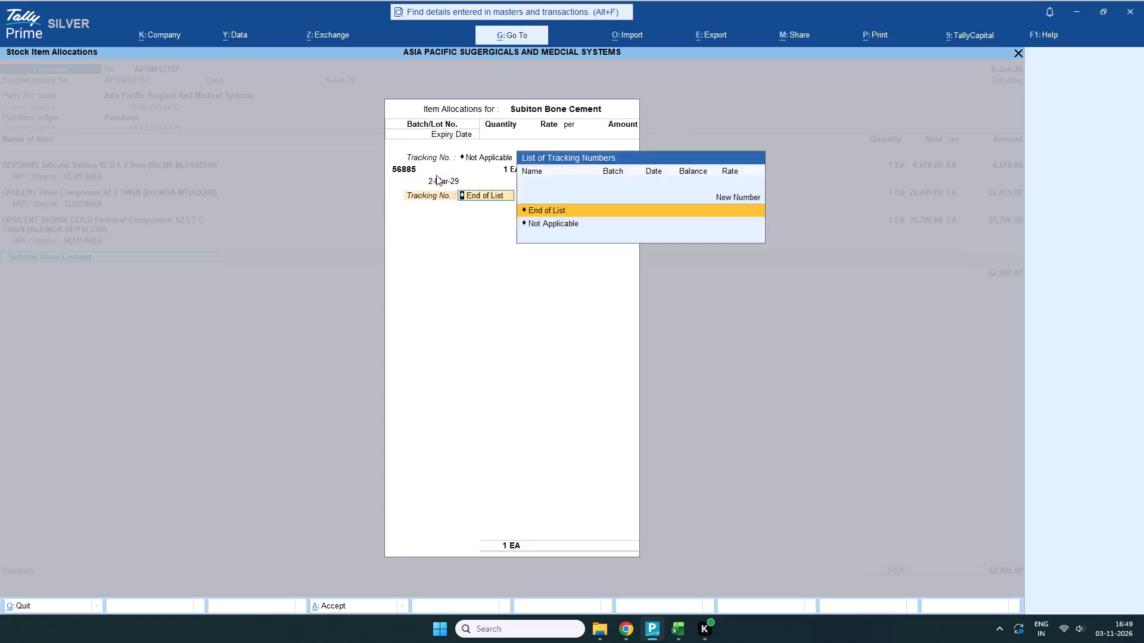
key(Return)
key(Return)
Add the Cgst and Sgst ledgers below the stock items of purchase voucher APSMS3767.
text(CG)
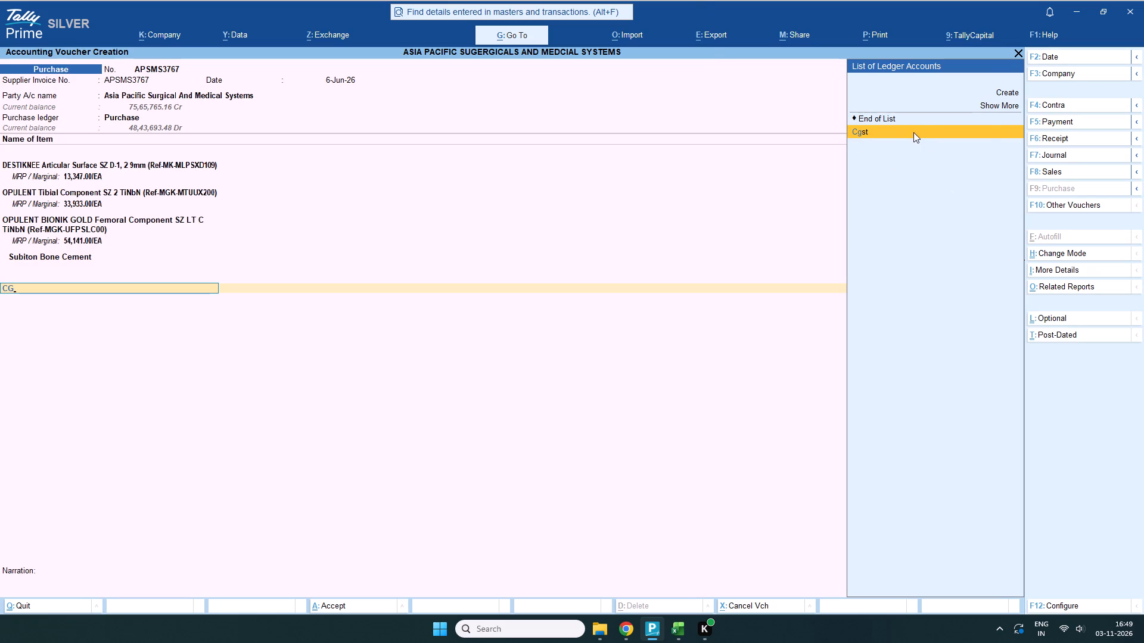
click(913, 132)
key(Return)
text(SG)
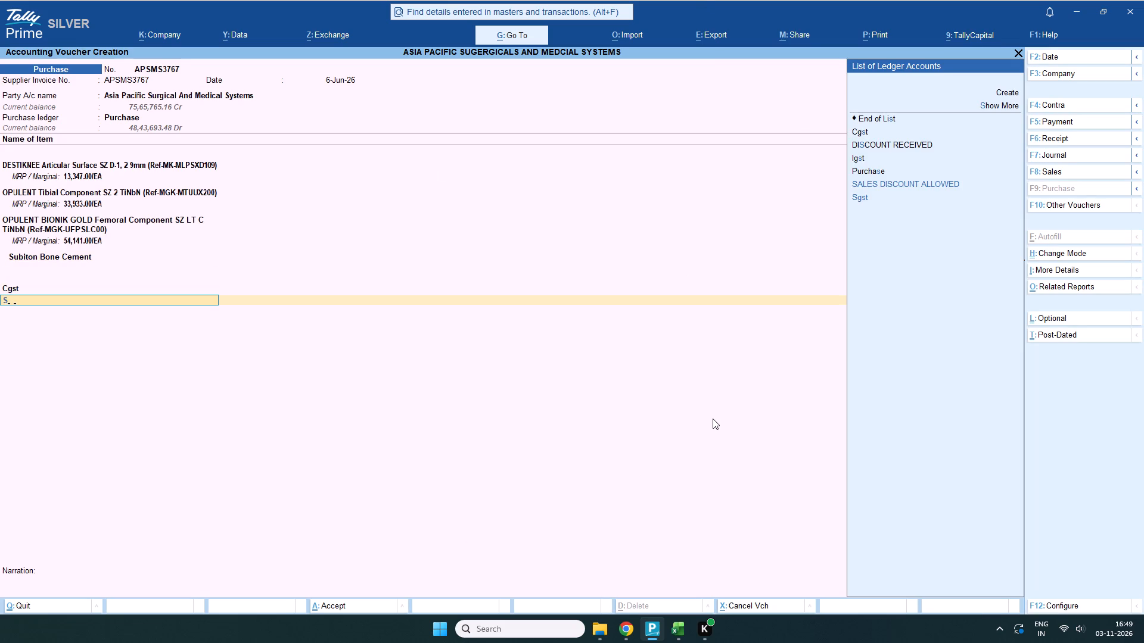
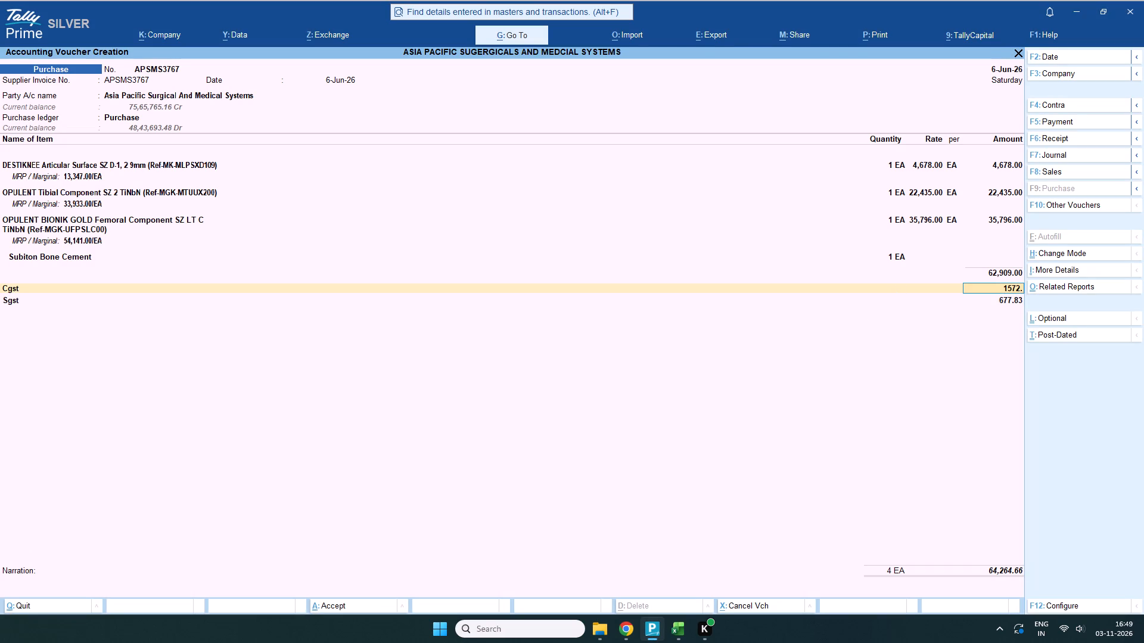
Complete the tax amounts in the purchase voucher, entering 1572.203 for Cgst and 1572.23 for Sgst.
text(203)
key(Return)
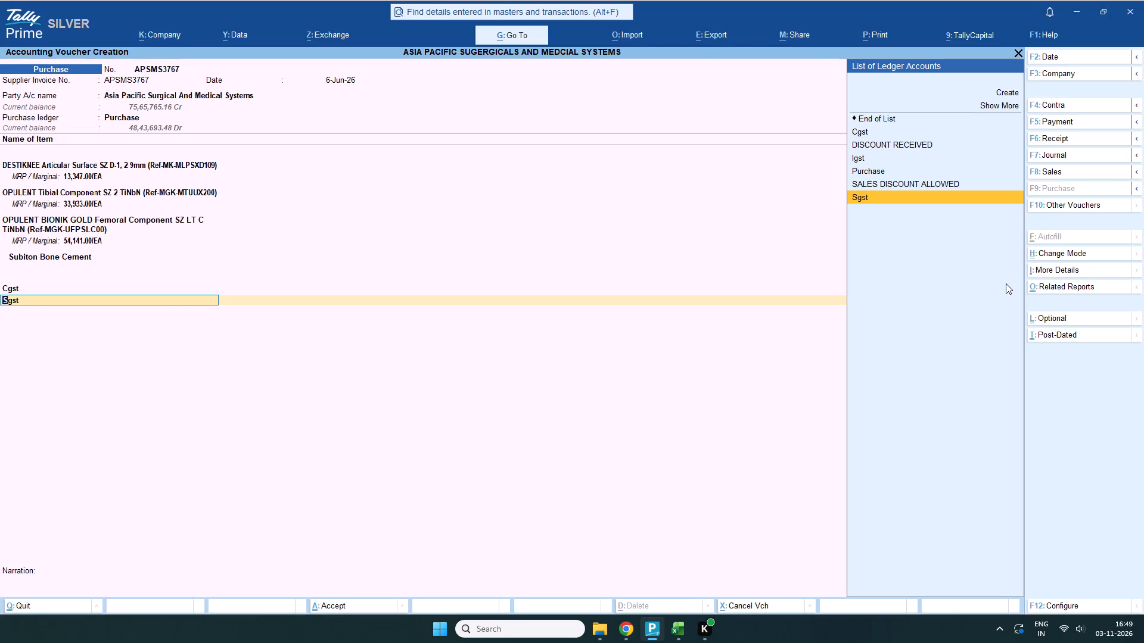
key(Return)
text(1572)
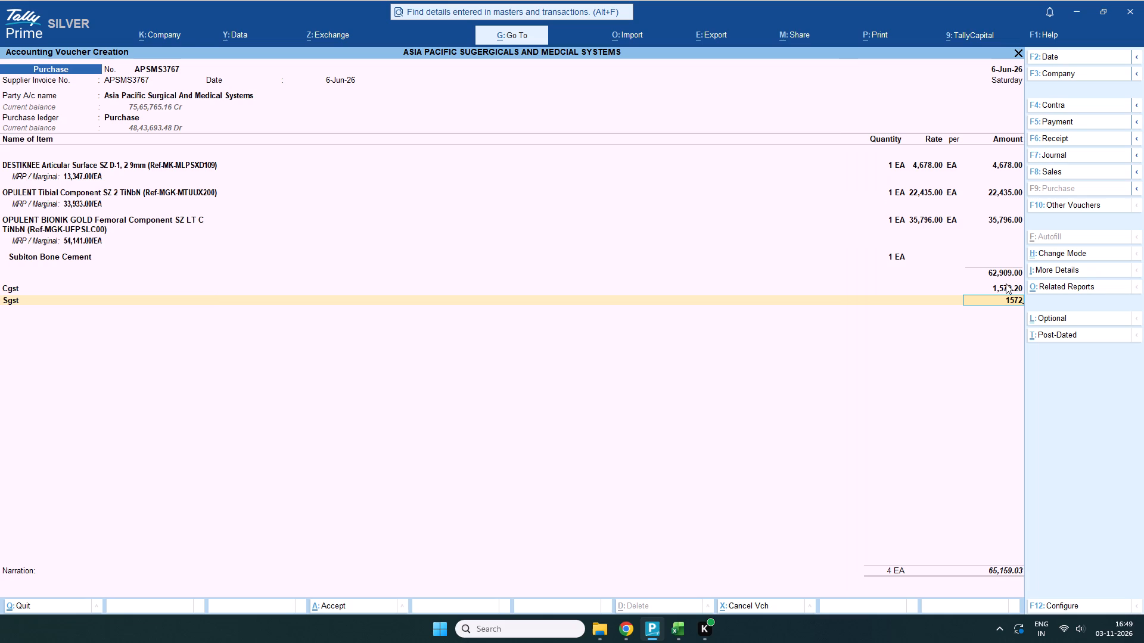
key(period)
text(23)
key(Return)
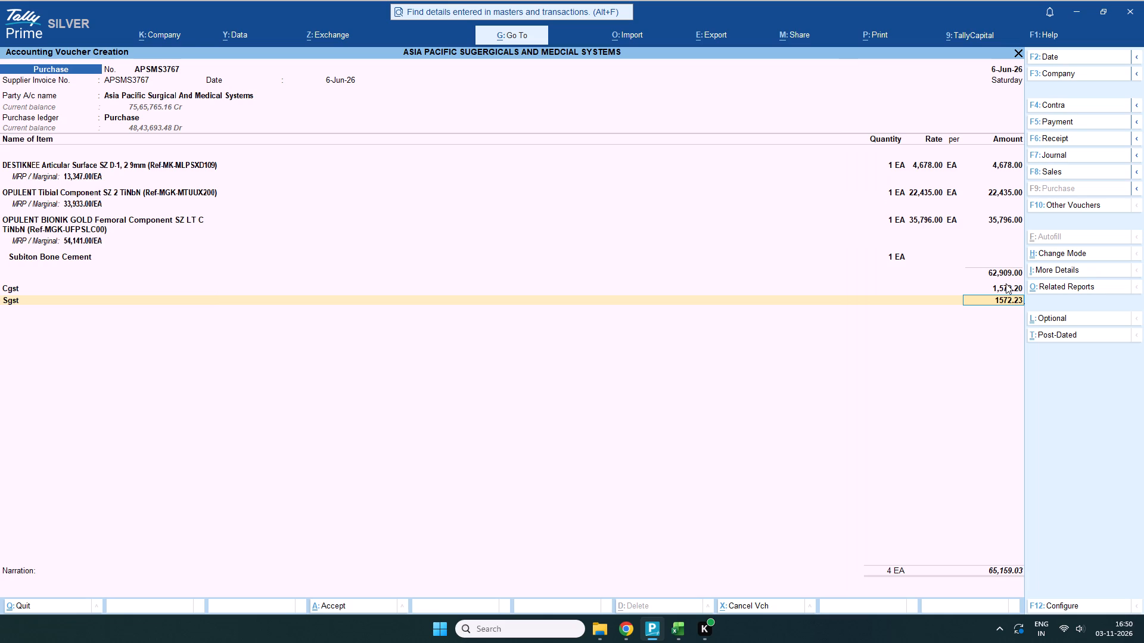
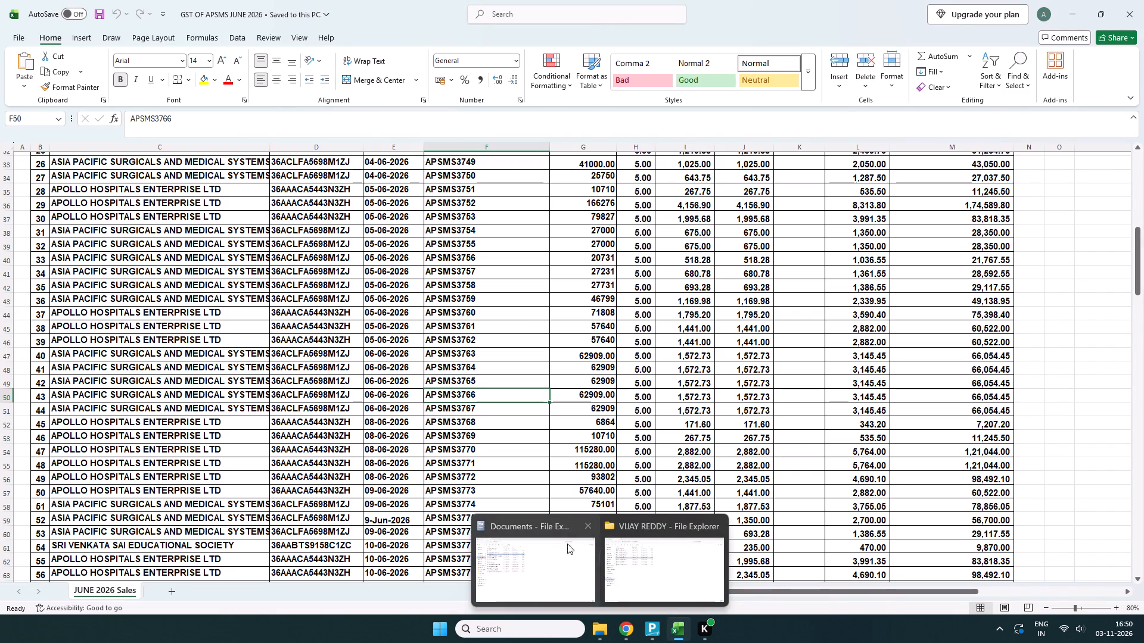
click(496, 417)
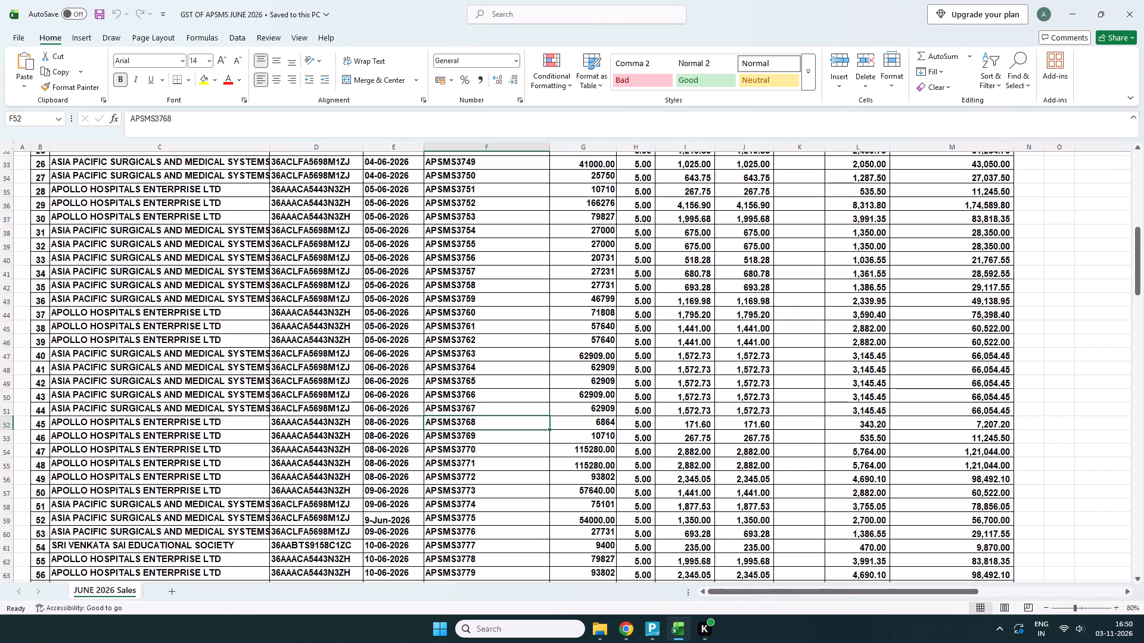
click(477, 401)
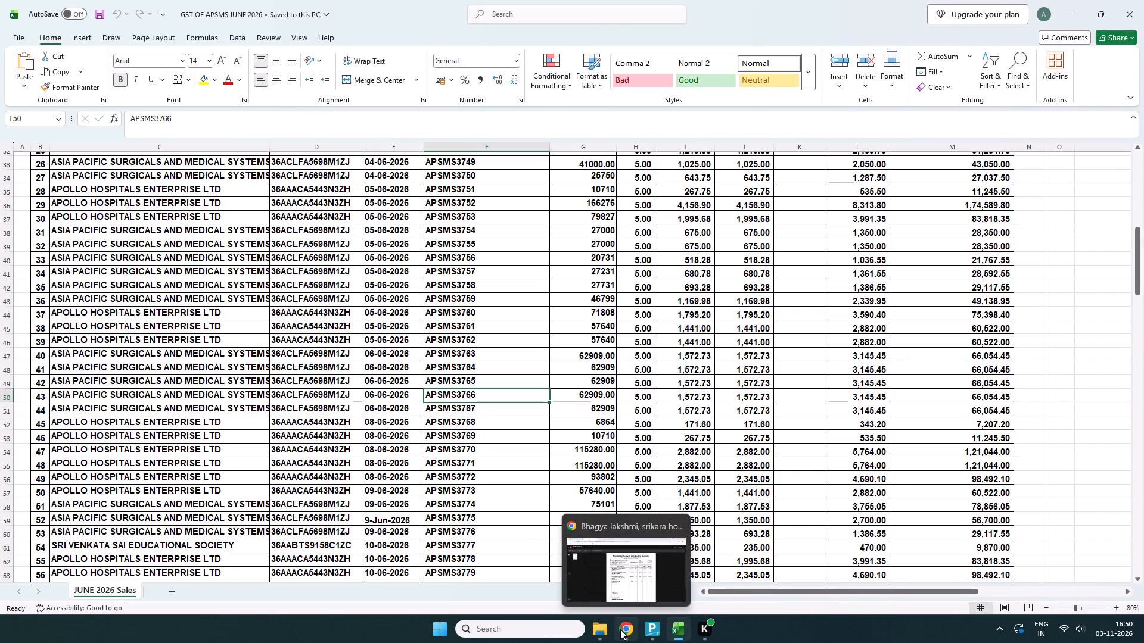
click(471, 405)
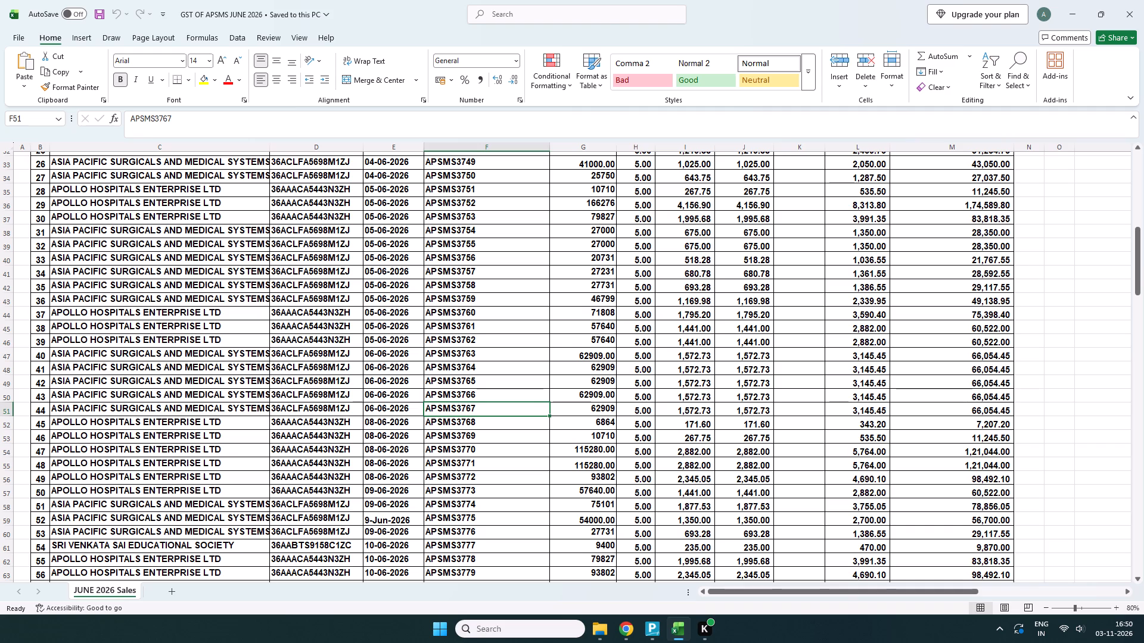
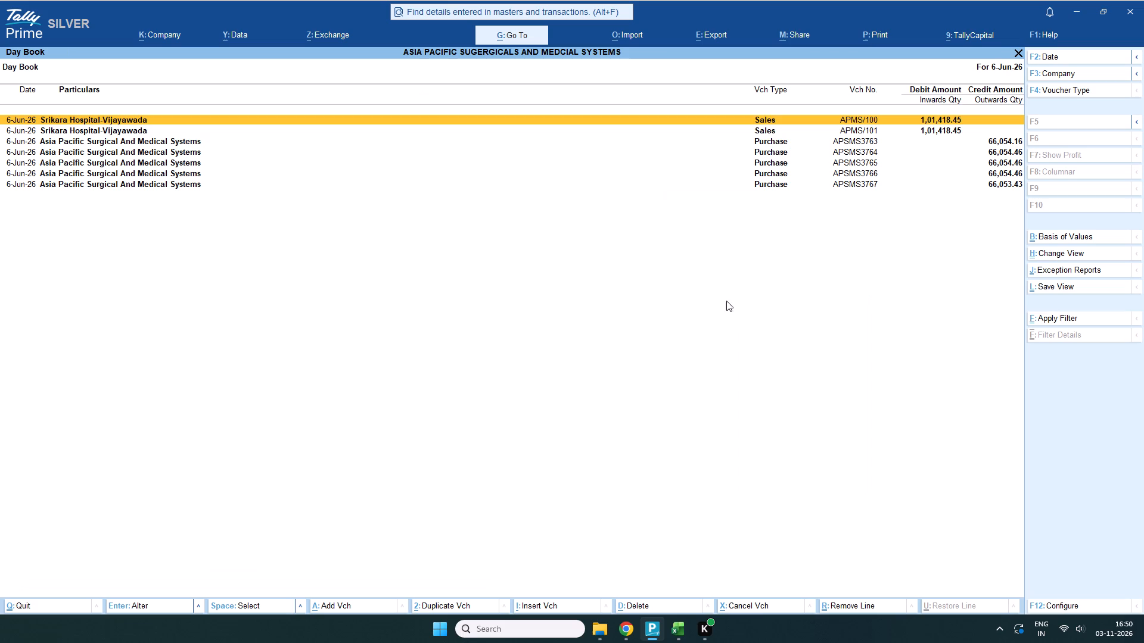
Close the Day Book for 6-Jun-26 and return to the Gateway of Tally.
click(1018, 55)
scroll(757, 438, down, 5)
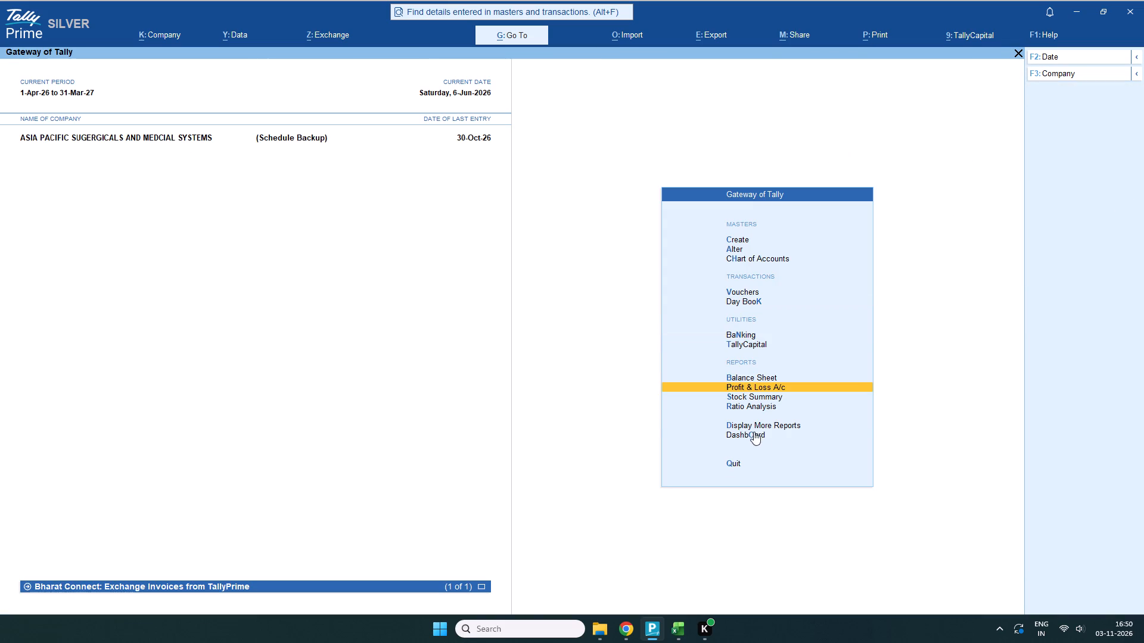
Open the Negative Ledgers exception report for the company.
scroll(754, 432, down, 3)
scroll(754, 425, up, 1)
click(754, 425)
scroll(753, 417, down, 3)
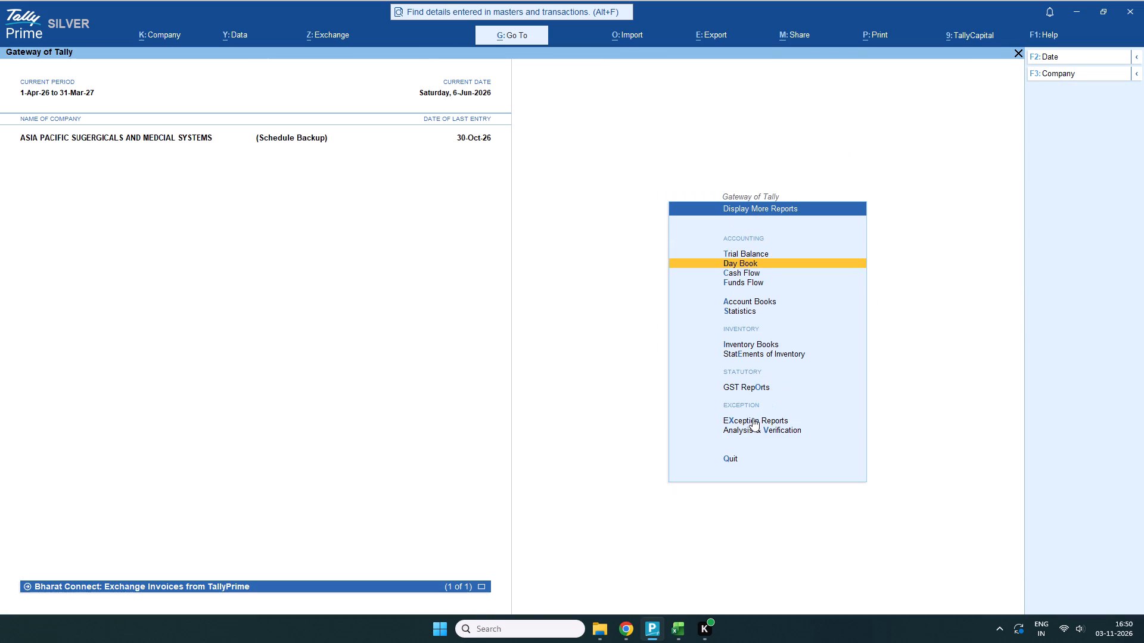
scroll(753, 418, down, 7)
scroll(751, 416, up, 1)
click(751, 417)
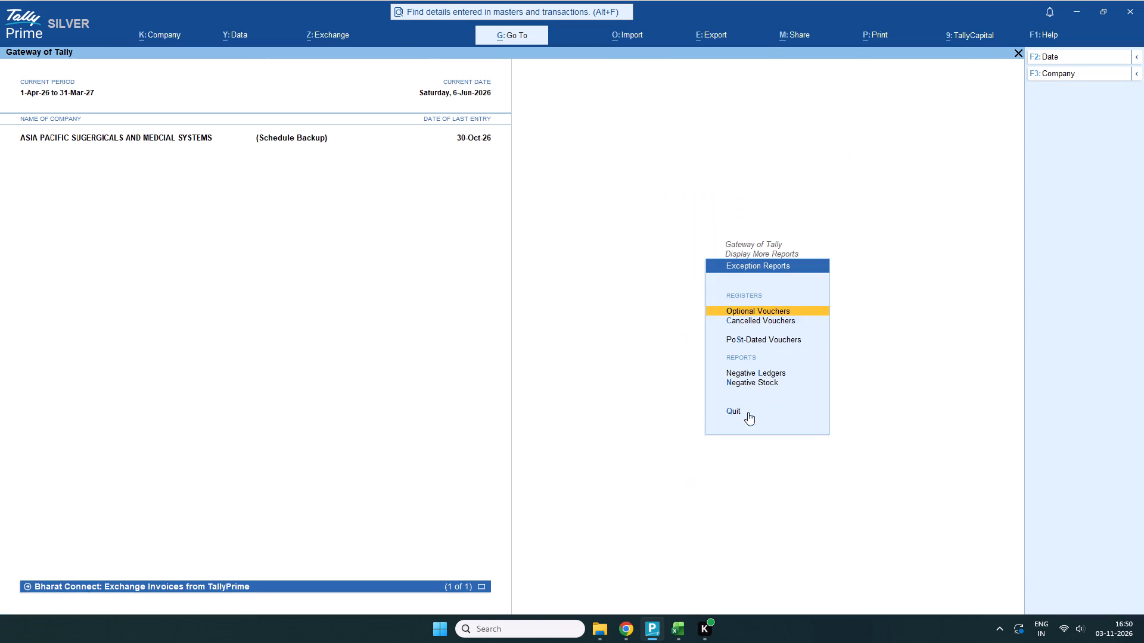
scroll(748, 397, down, 3)
click(748, 369)
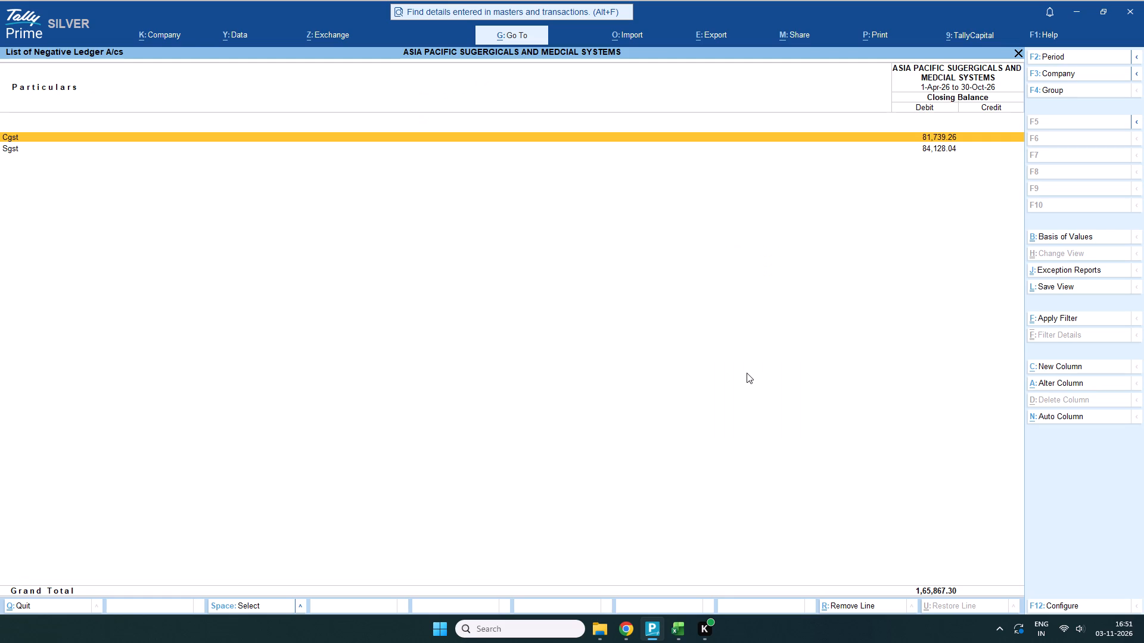
Examine the Cgst and Sgst entries in the negative ledgers list, including the monthly summary of the Cgst ledger.
double_click(923, 137)
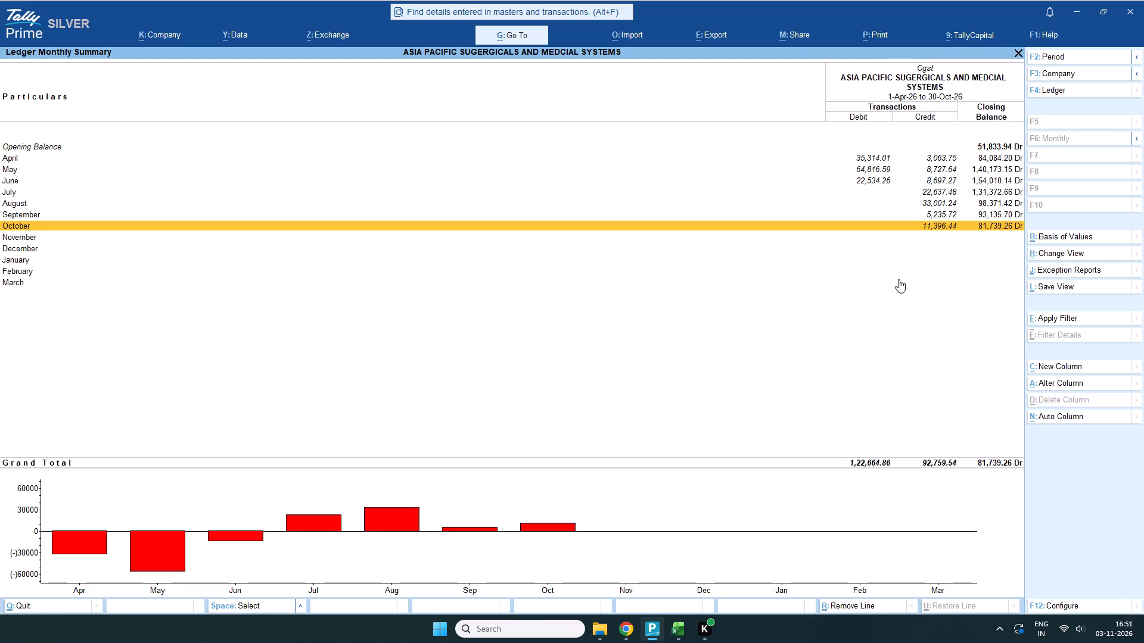
click(1015, 53)
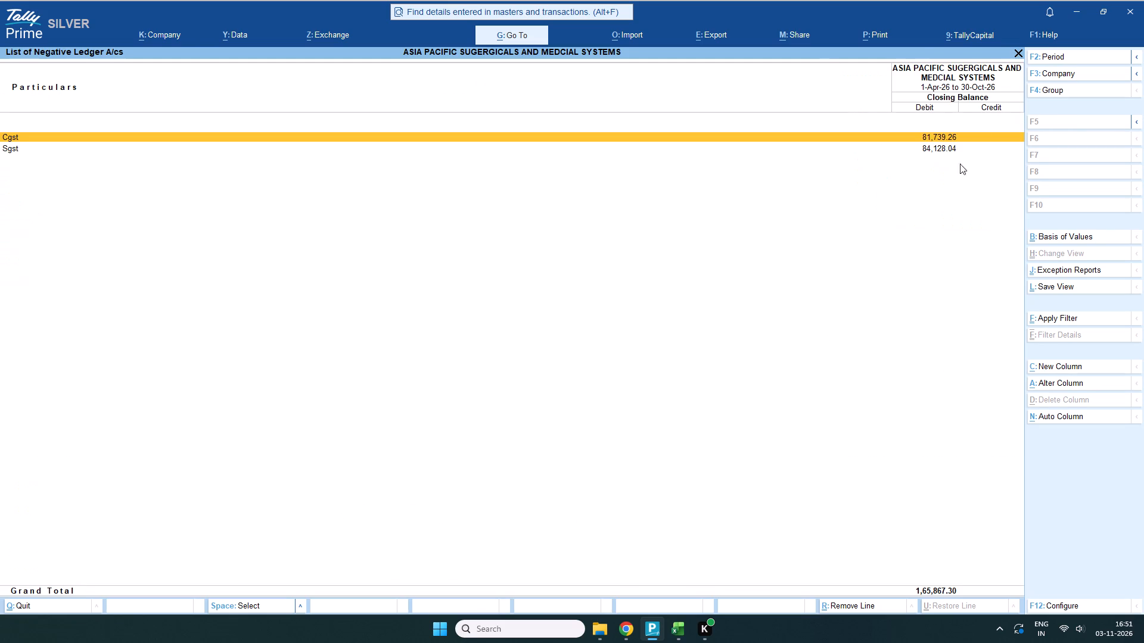
scroll(950, 157, down, 1)
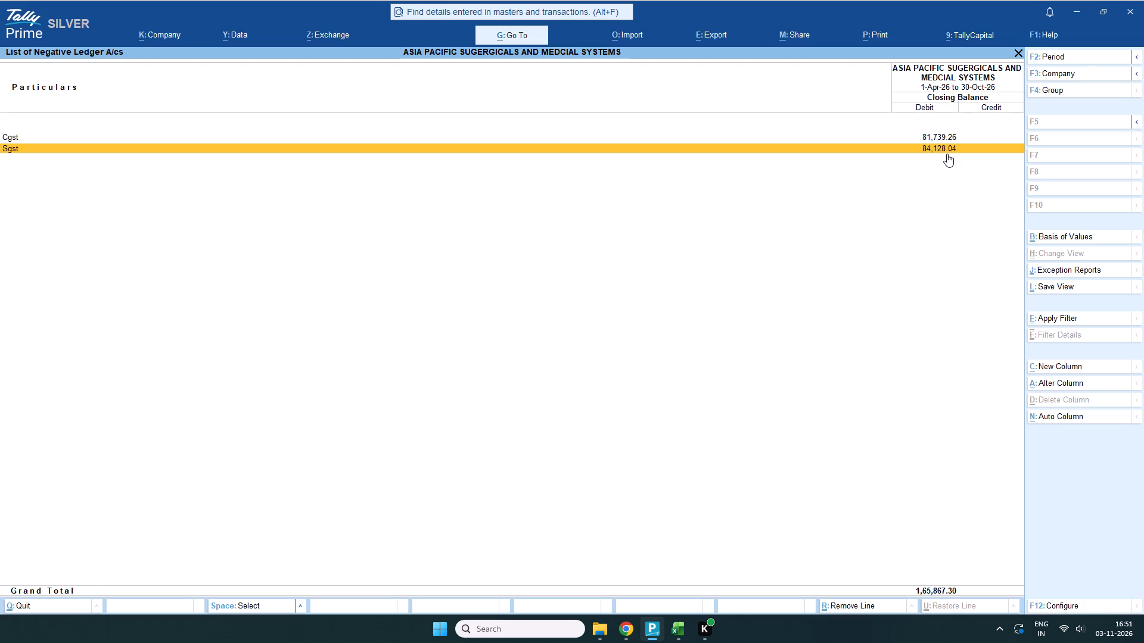
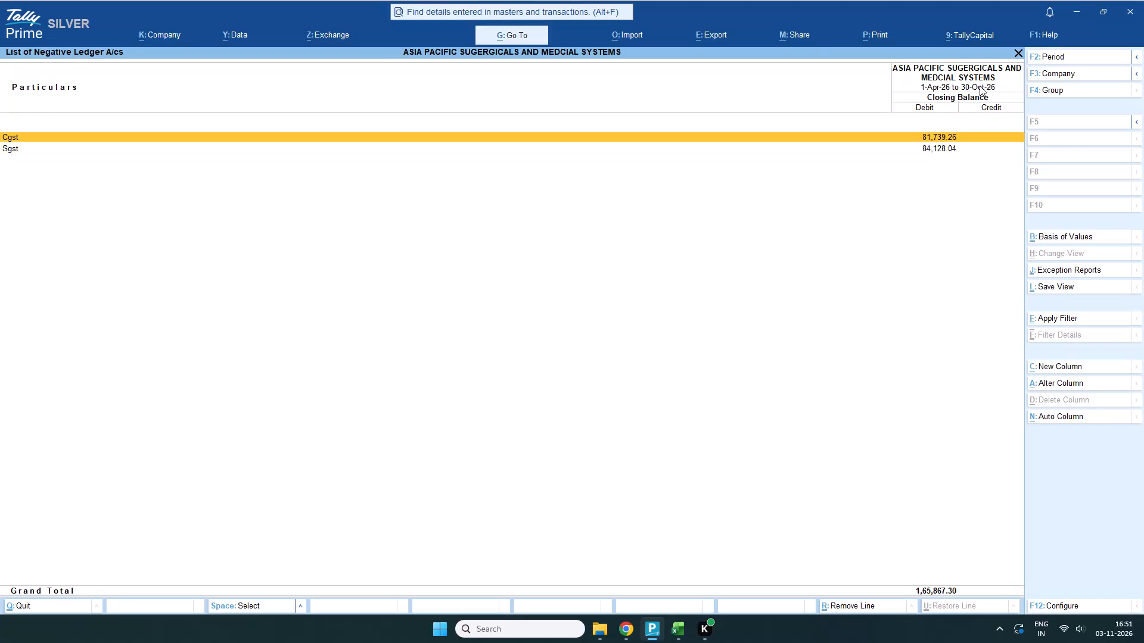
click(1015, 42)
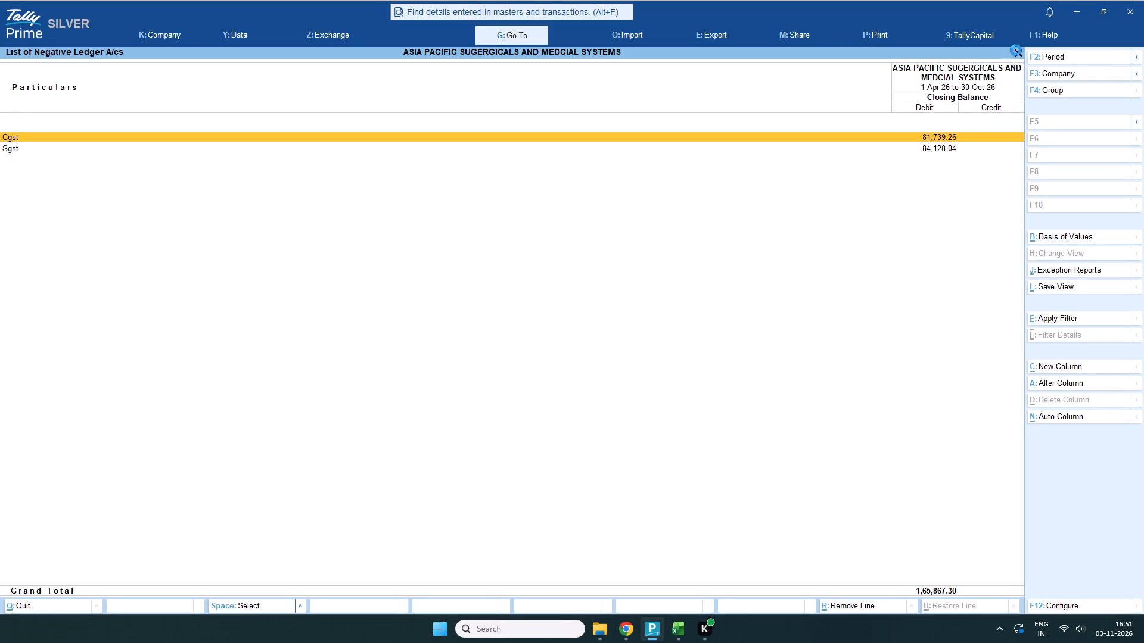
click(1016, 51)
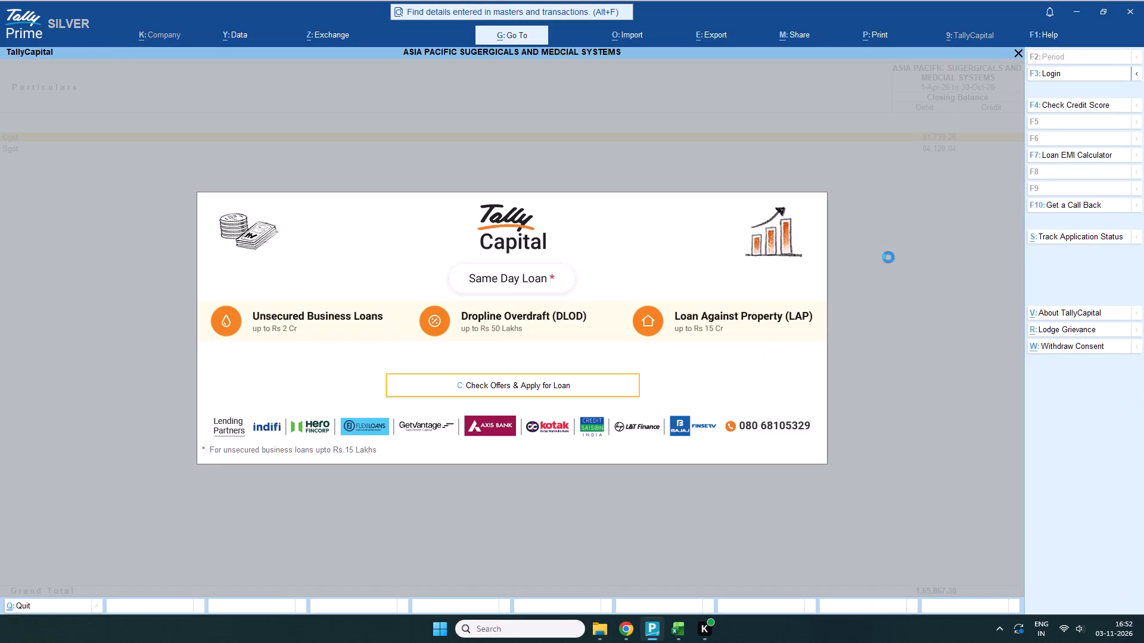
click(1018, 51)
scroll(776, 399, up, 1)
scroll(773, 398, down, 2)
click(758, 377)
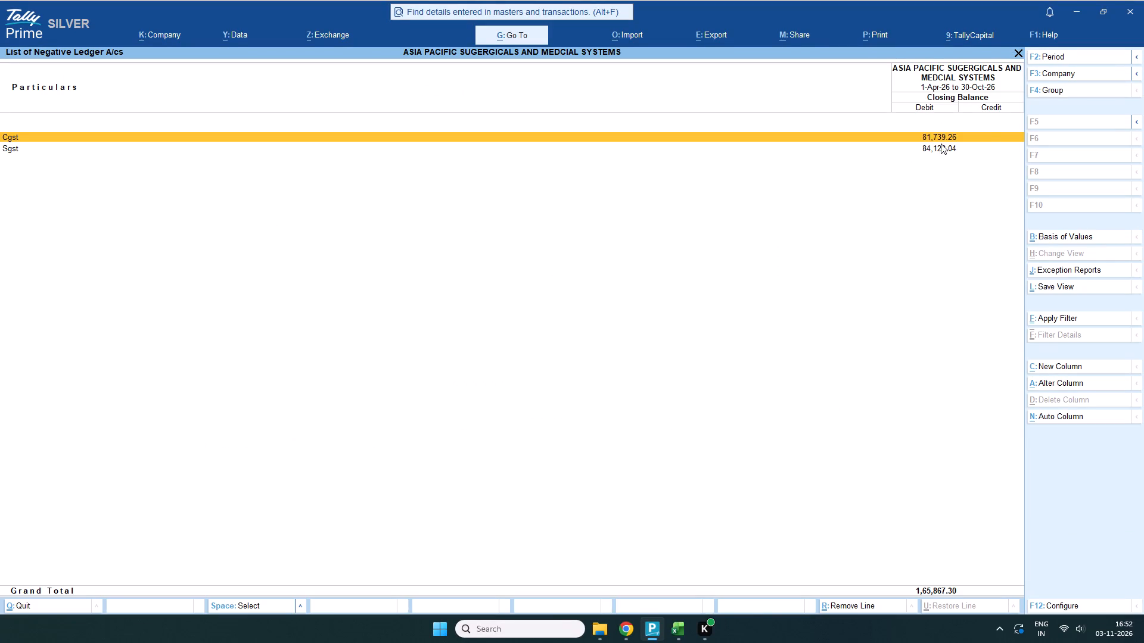
Leave the negative ledgers list and view the company's Negative Stock exception report.
click(1021, 53)
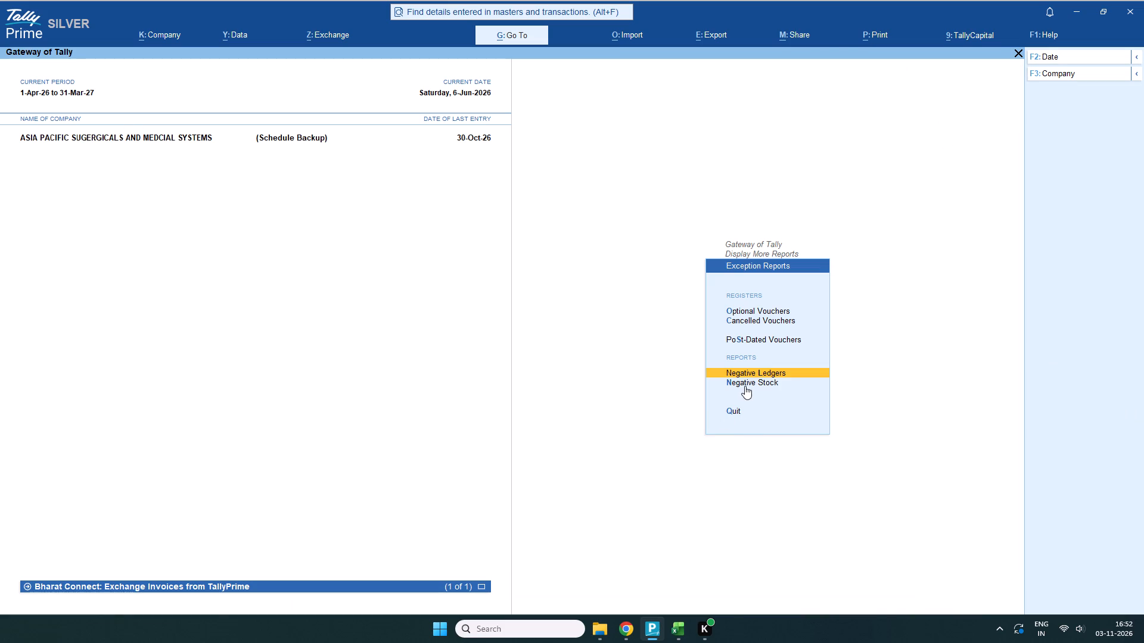
scroll(745, 386, down, 1)
click(744, 383)
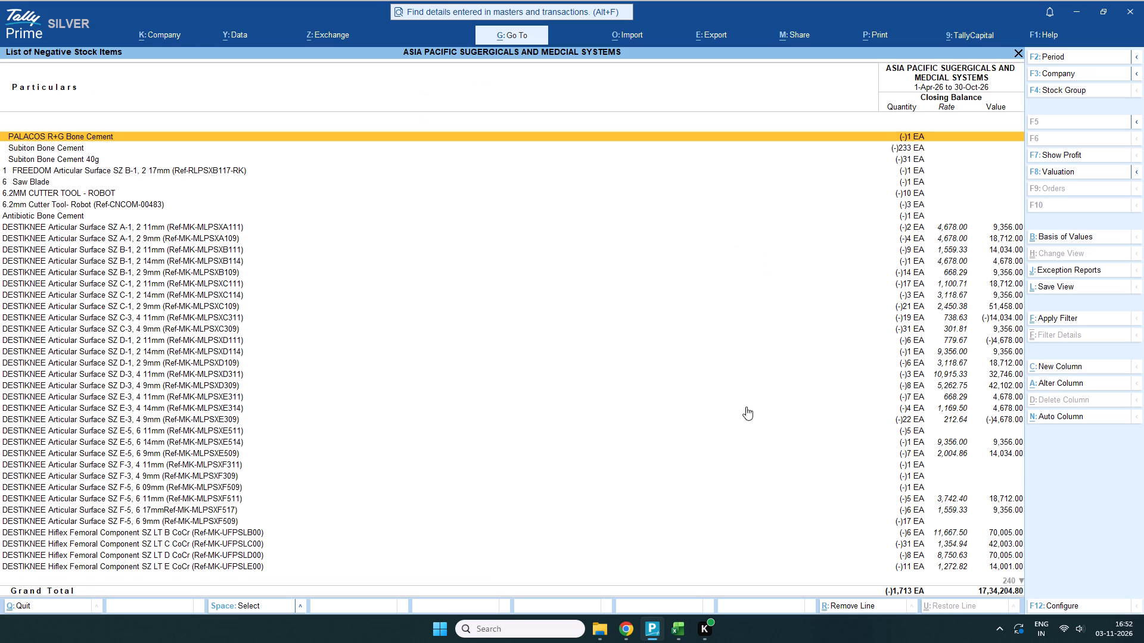
click(1016, 51)
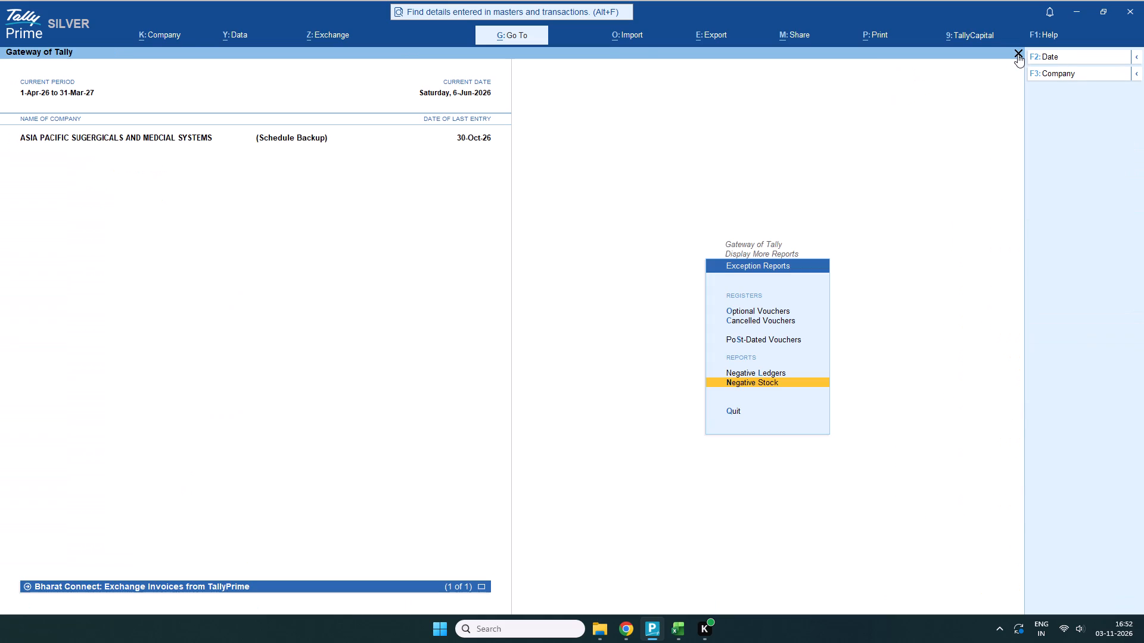
Return to the Gateway of Tally and view the company's Stock Summary closing balances.
click(1018, 54)
scroll(729, 434, up, 1)
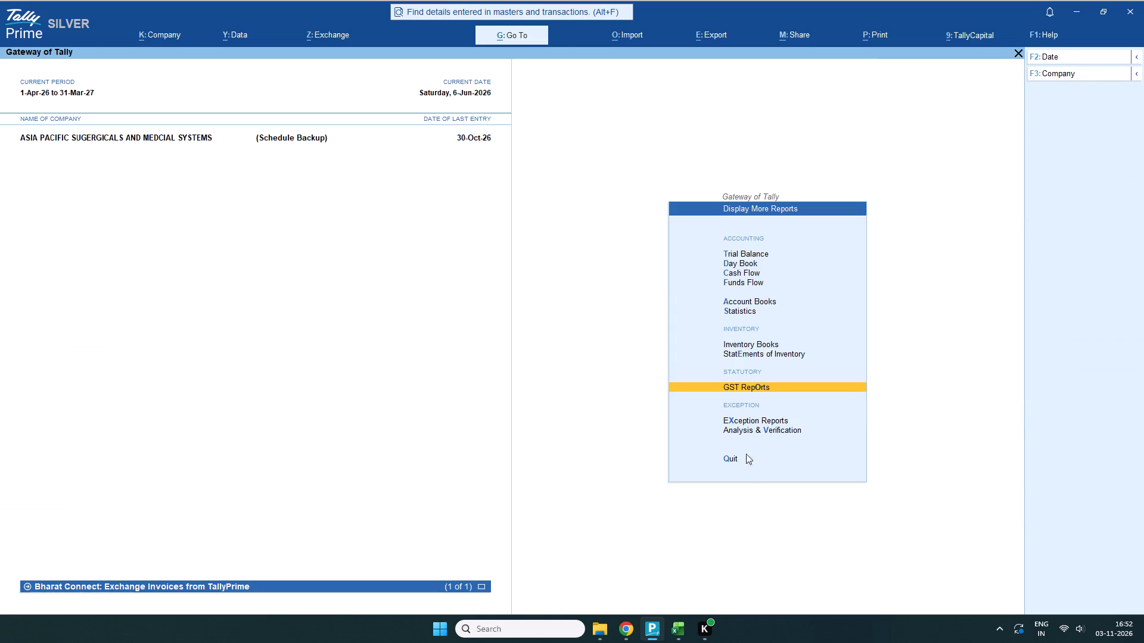
click(733, 451)
click(729, 457)
scroll(748, 422, up, 1)
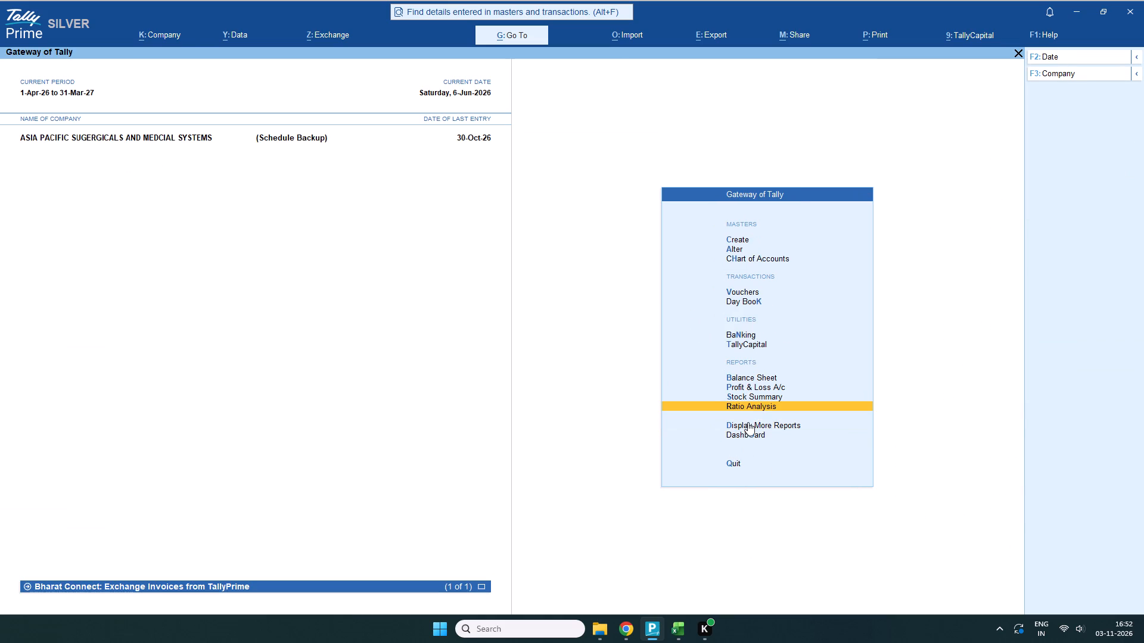
scroll(749, 414, up, 1)
click(746, 397)
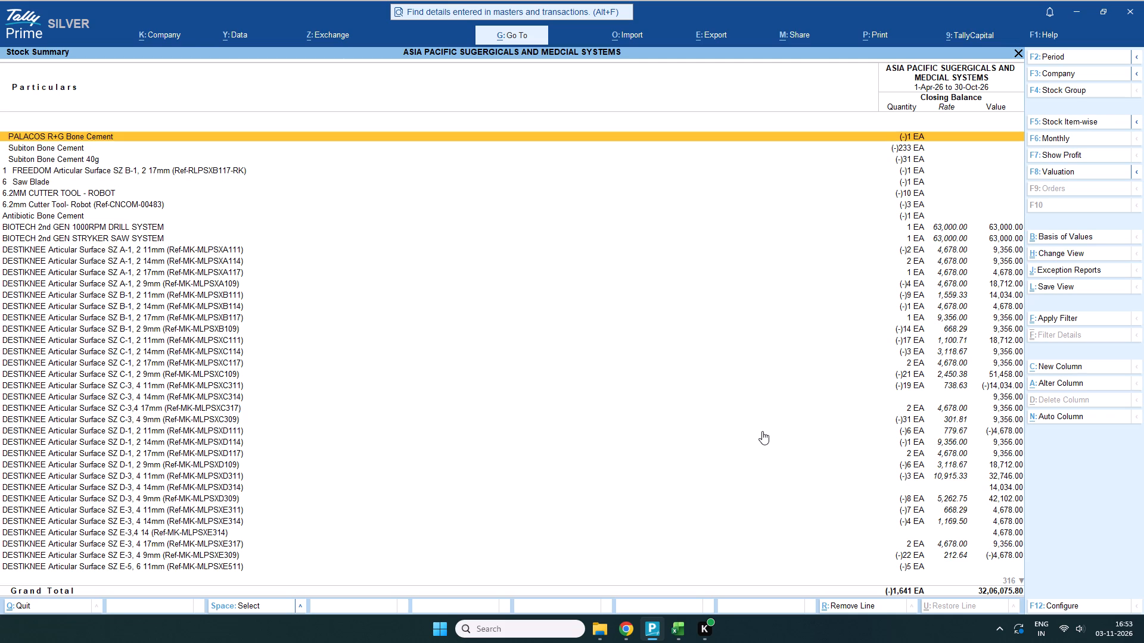
click(1013, 52)
Examine the liabilities and assets in the company's Balance Sheet.
scroll(757, 378, up, 5)
scroll(754, 350, down, 2)
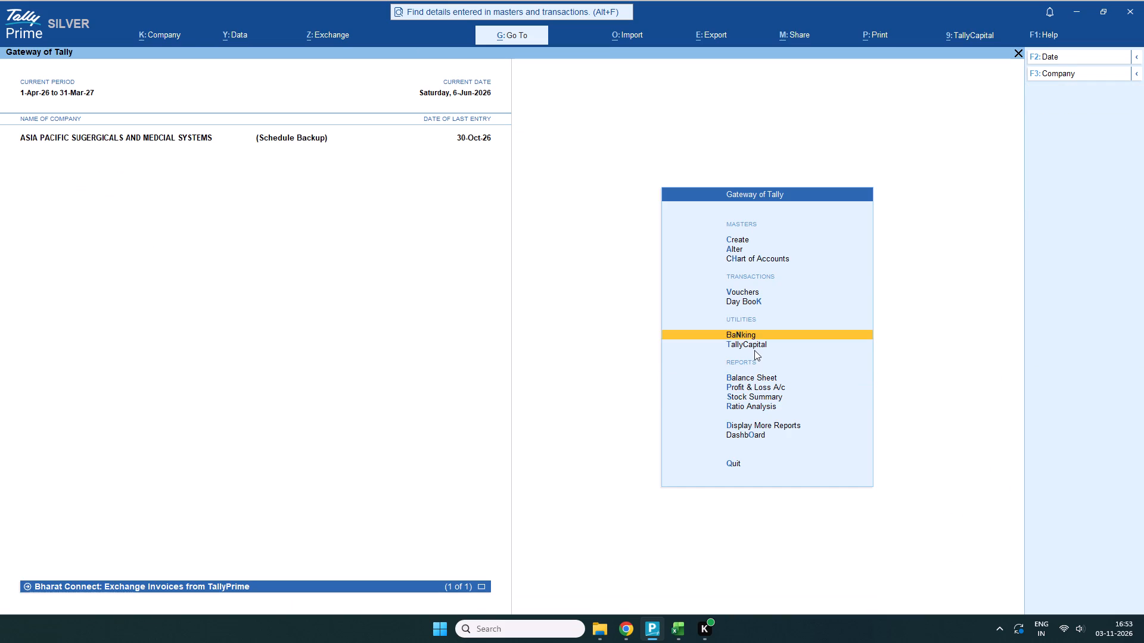
scroll(754, 366, down, 3)
scroll(754, 367, up, 2)
click(753, 373)
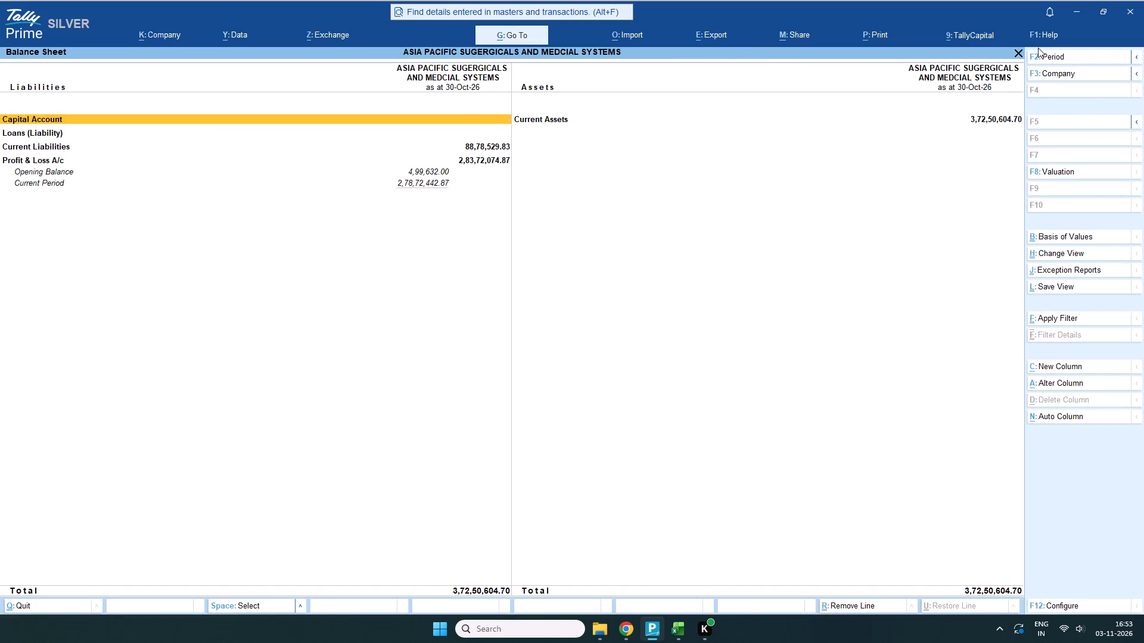
click(1018, 52)
scroll(752, 374, up, 1)
scroll(752, 379, down, 2)
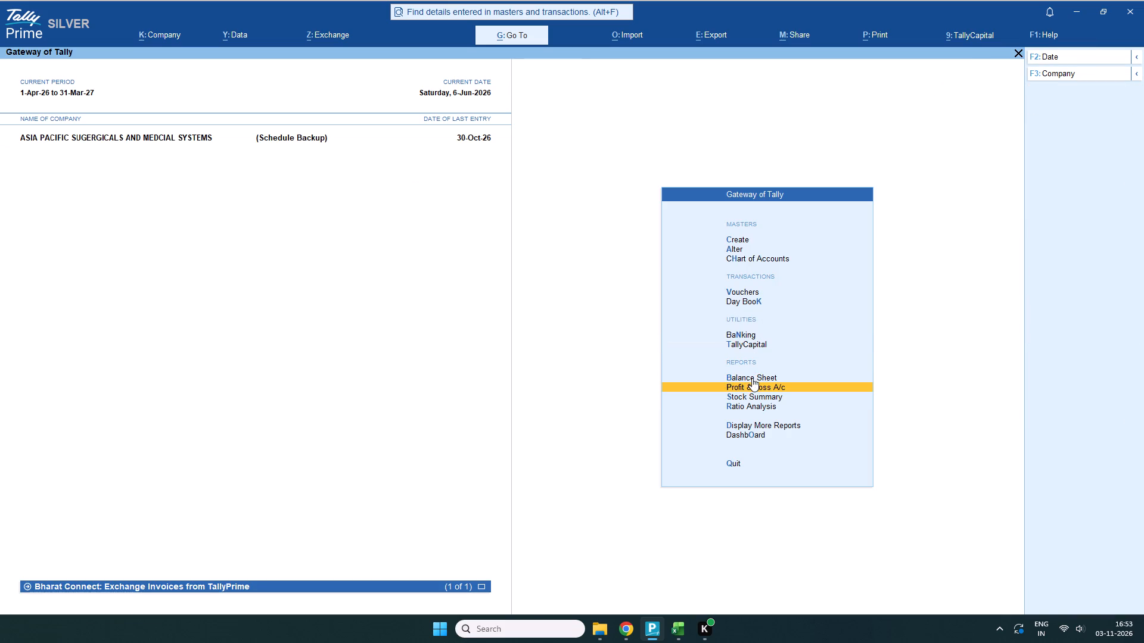
scroll(753, 392, down, 1)
scroll(751, 389, up, 1)
click(754, 382)
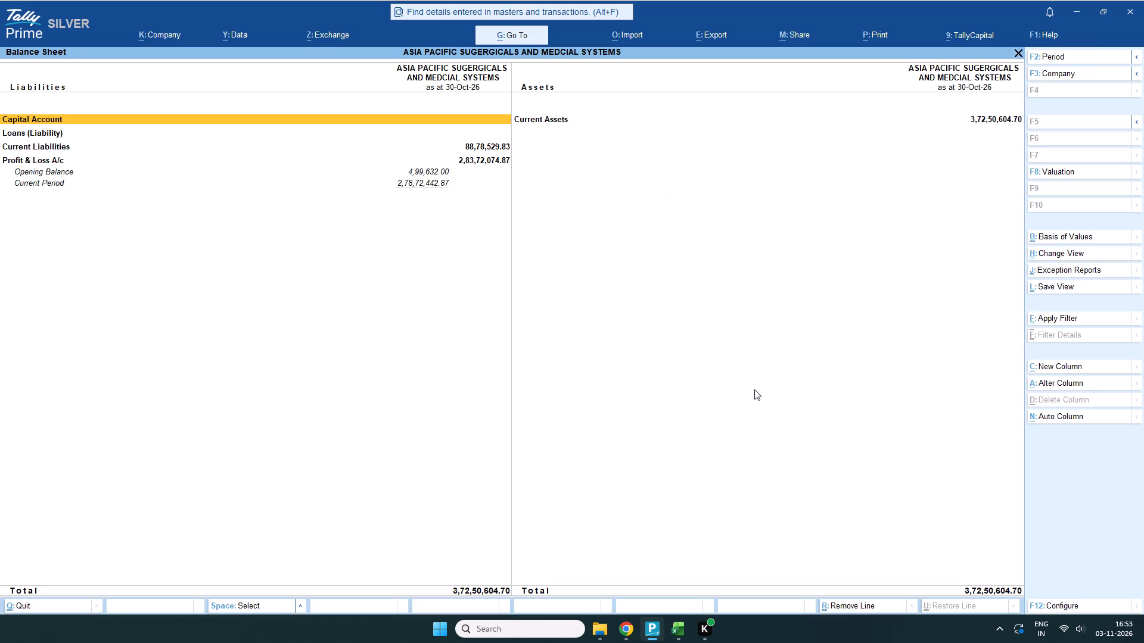
scroll(745, 367, down, 4)
scroll(745, 367, up, 2)
scroll(745, 366, down, 1)
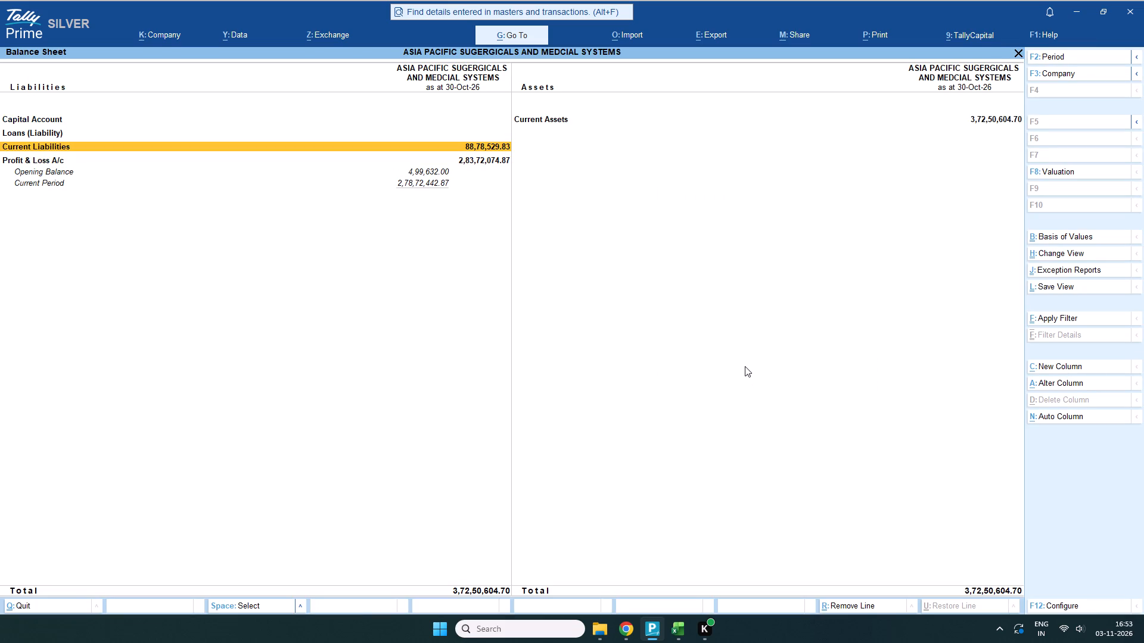
click(1017, 52)
Open the Profit & Loss A/c and drill down into its Opening Stock figure.
scroll(784, 407, down, 1)
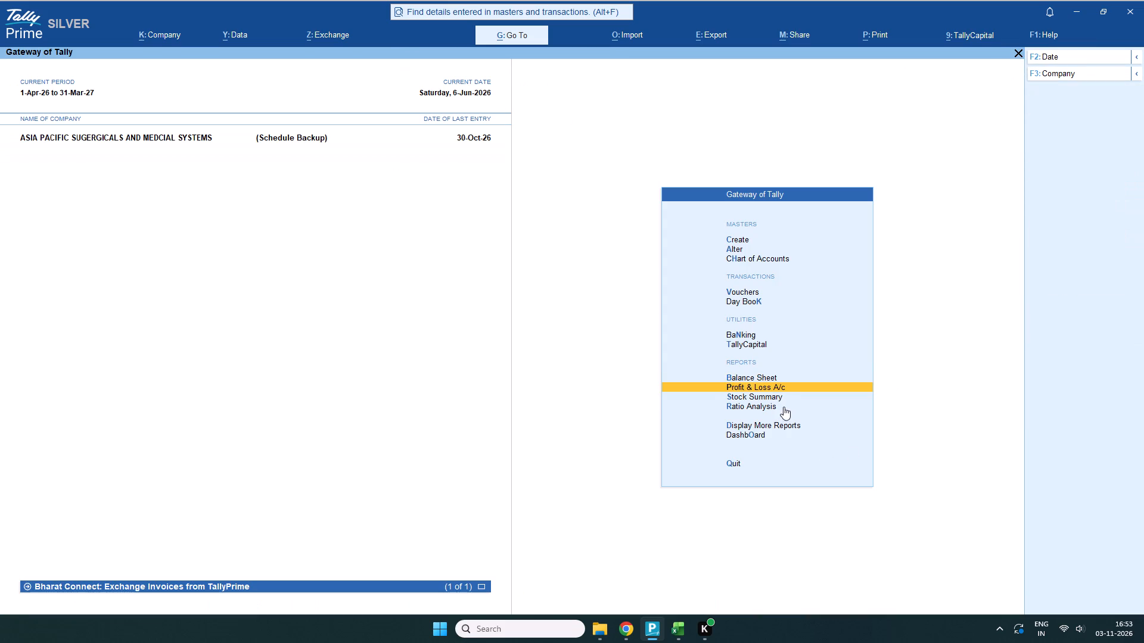
click(770, 388)
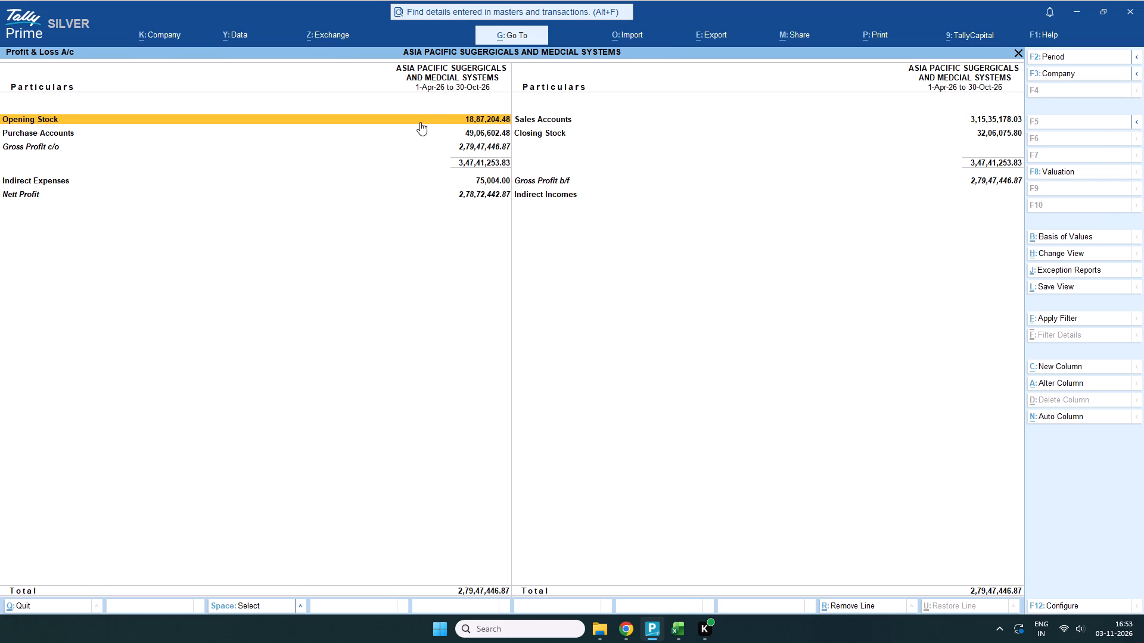
click(479, 121)
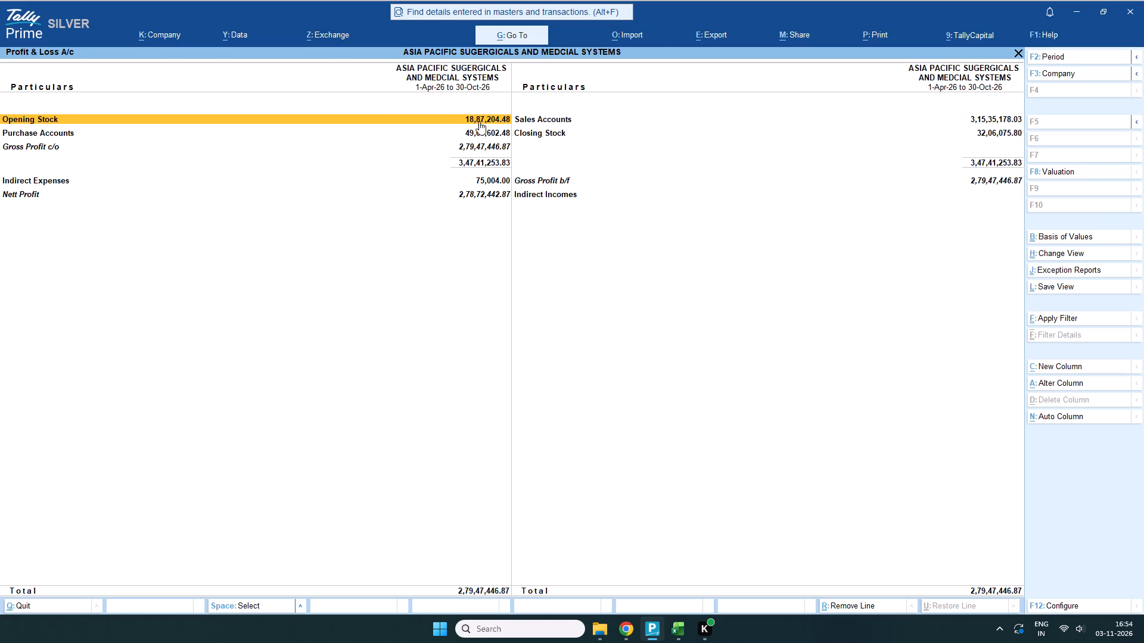
double_click(477, 117)
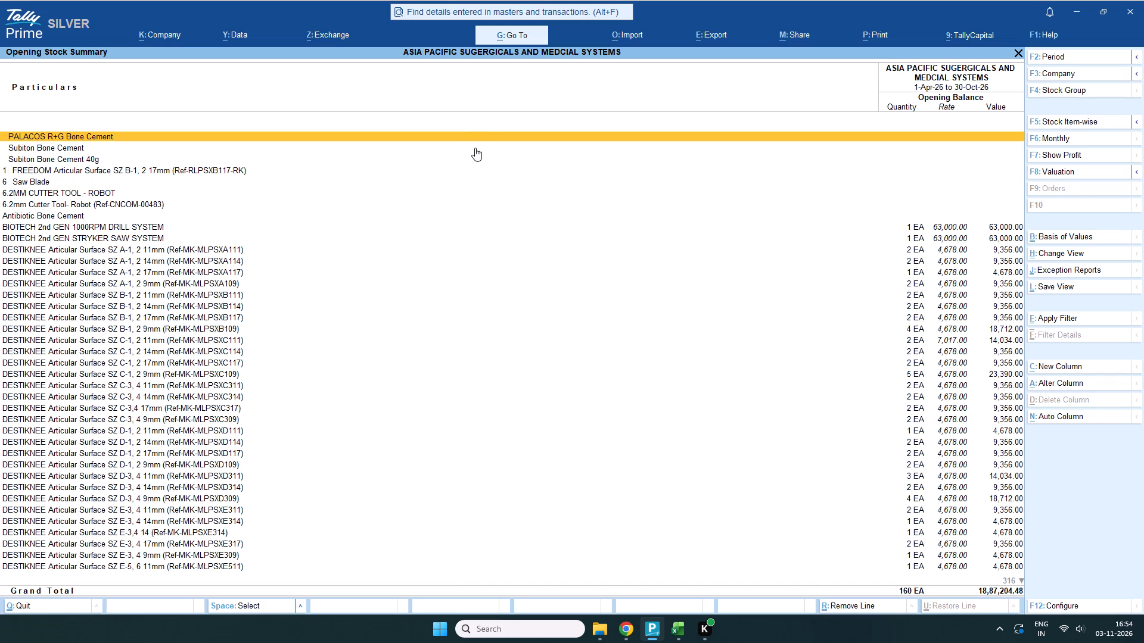
Examine the item-wise opening quantities, rates and values in the Opening Stock Summary, including the FREEDOM stem and tibial components.
scroll(699, 210, down, 20)
scroll(699, 210, down, 18)
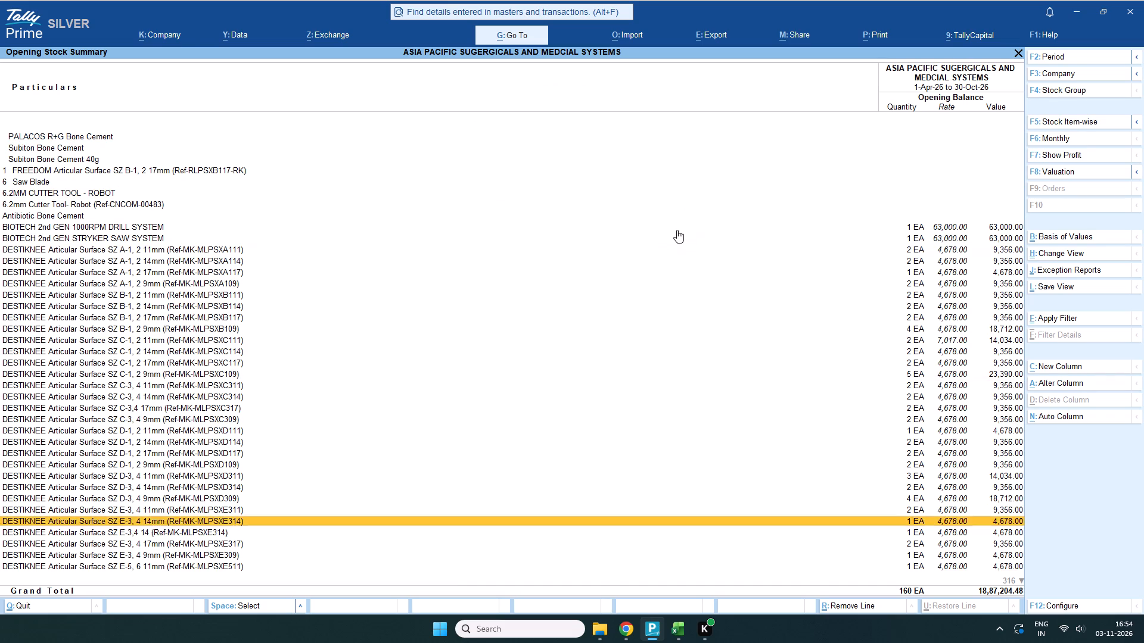
scroll(677, 230, down, 20)
scroll(677, 230, down, 20)
scroll(677, 230, down, 11)
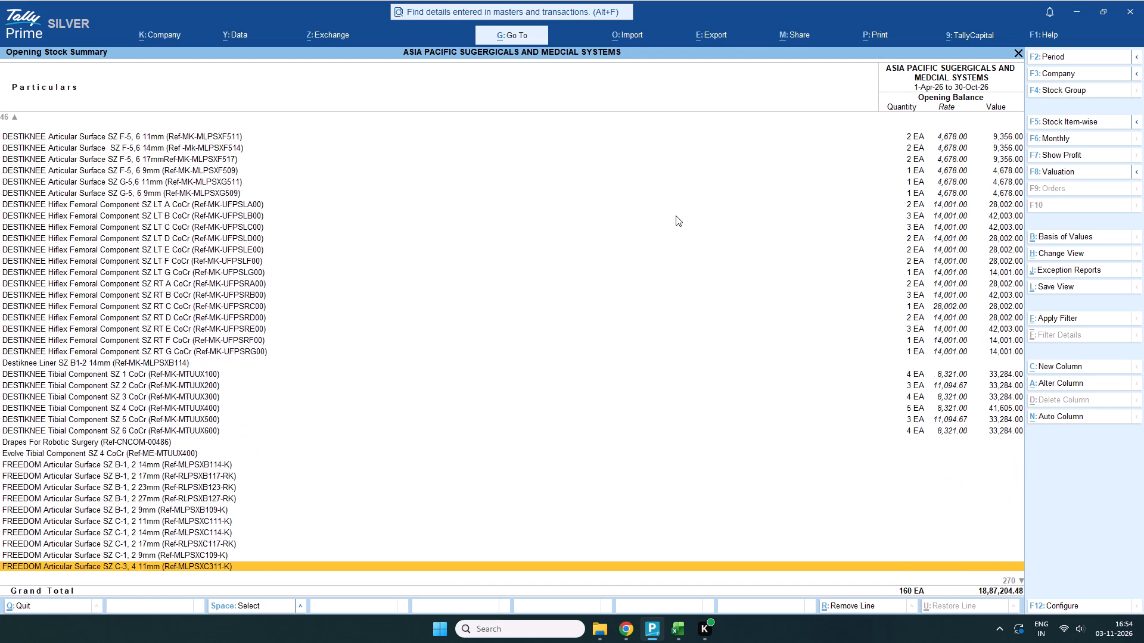
scroll(676, 216, down, 5)
scroll(673, 217, down, 20)
scroll(673, 217, down, 18)
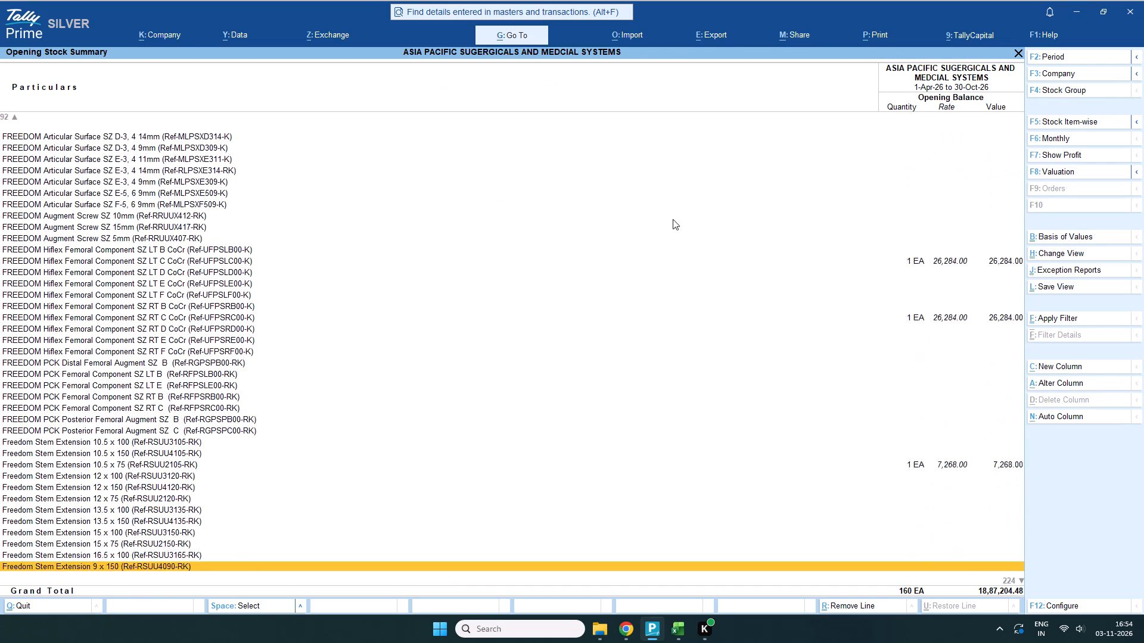
scroll(673, 219, down, 20)
scroll(673, 219, down, 1)
scroll(672, 215, up, 5)
scroll(672, 215, down, 6)
scroll(672, 214, up, 6)
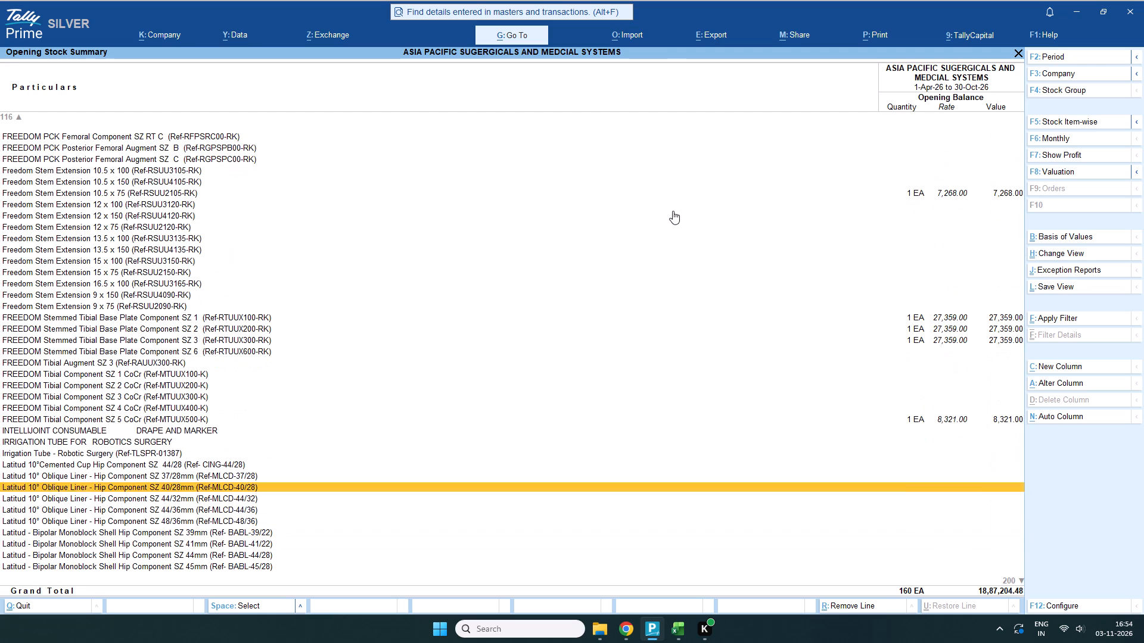
scroll(673, 211, up, 15)
scroll(673, 211, down, 2)
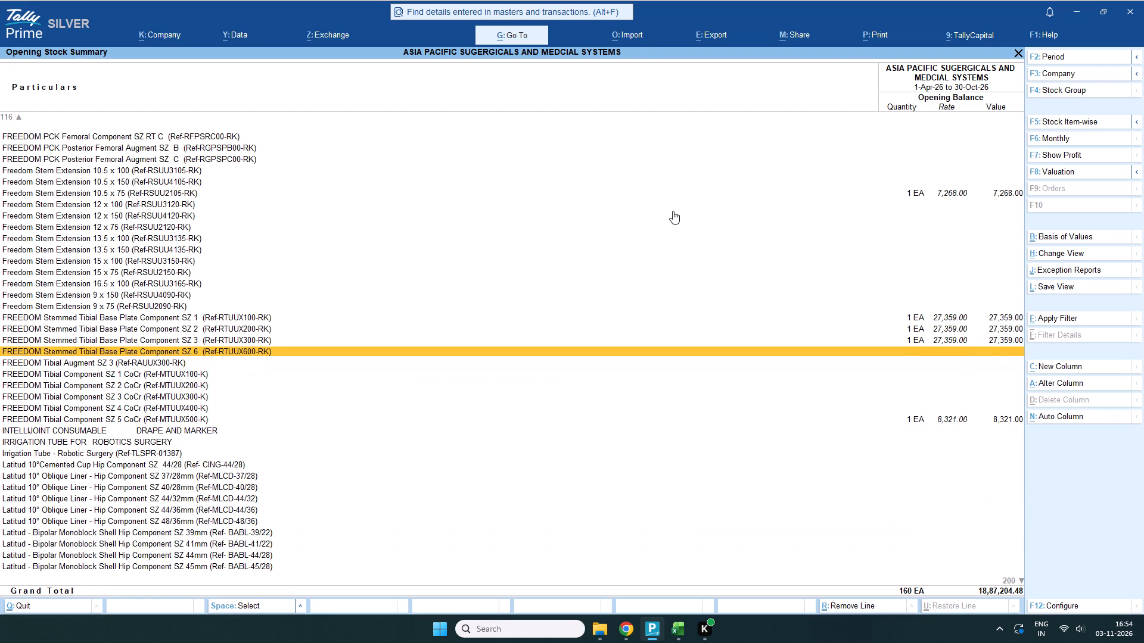
scroll(673, 211, down, 1)
scroll(673, 211, up, 4)
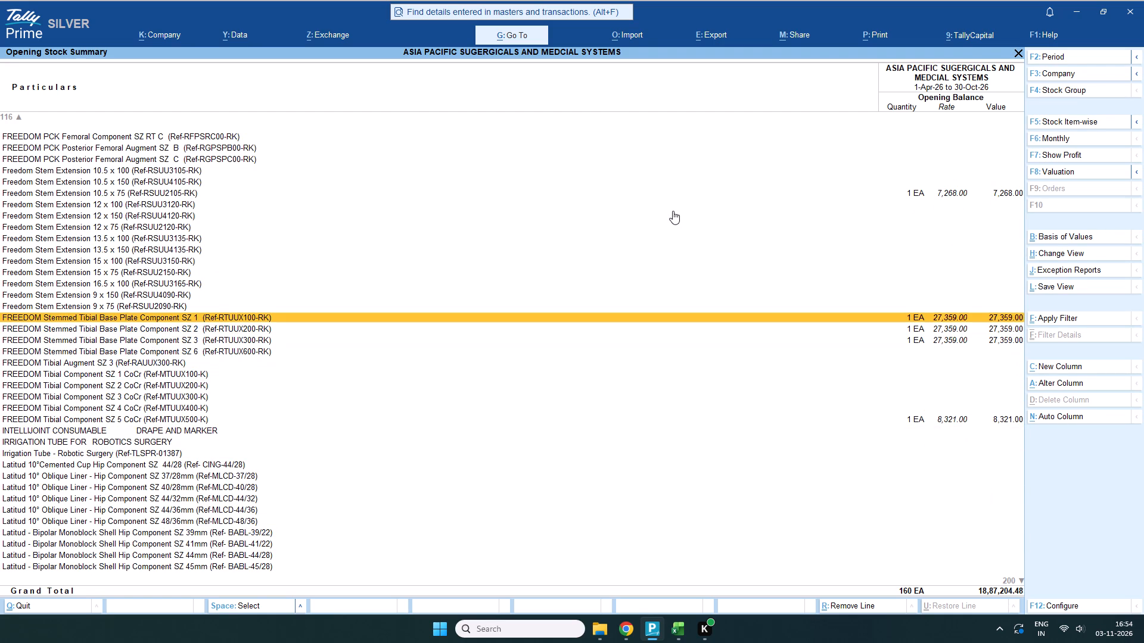
scroll(673, 211, down, 1)
scroll(673, 211, up, 1)
scroll(673, 211, down, 5)
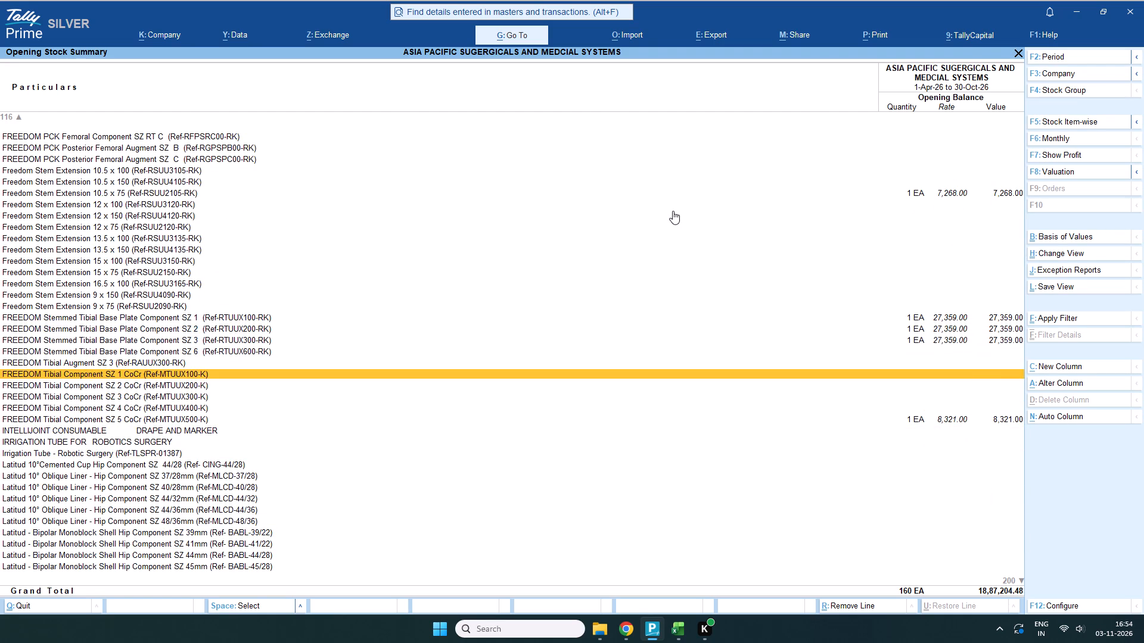
scroll(673, 211, up, 3)
scroll(673, 211, down, 2)
scroll(673, 211, up, 1)
middle_click(673, 211)
scroll(673, 211, up, 1)
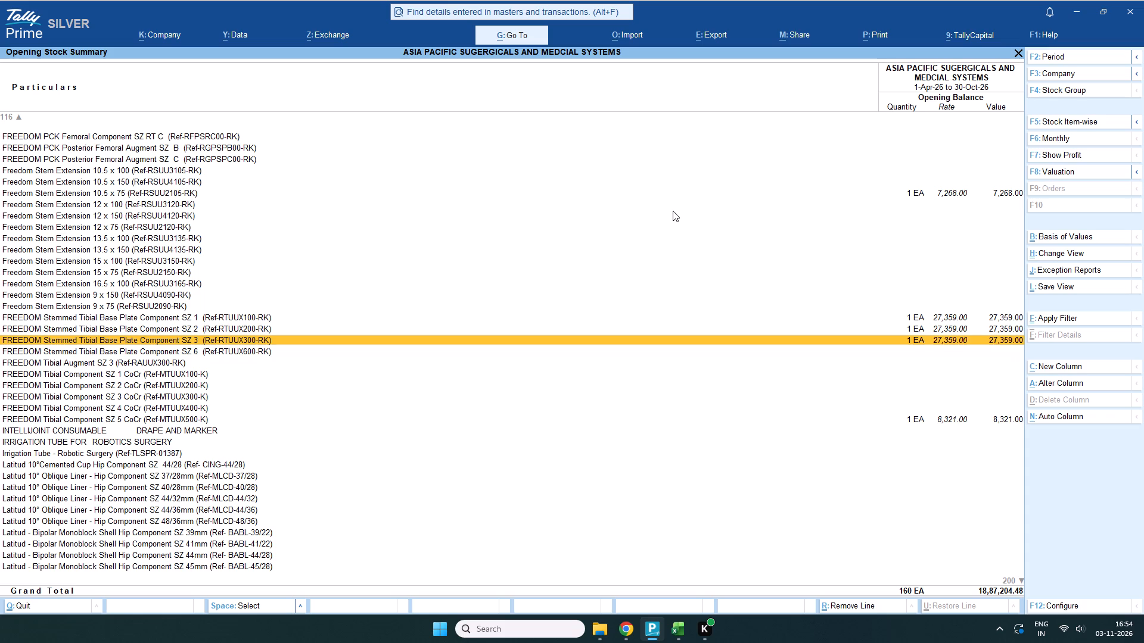
middle_click(673, 211)
scroll(673, 211, up, 2)
scroll(673, 211, down, 5)
scroll(673, 211, up, 5)
scroll(673, 211, down, 3)
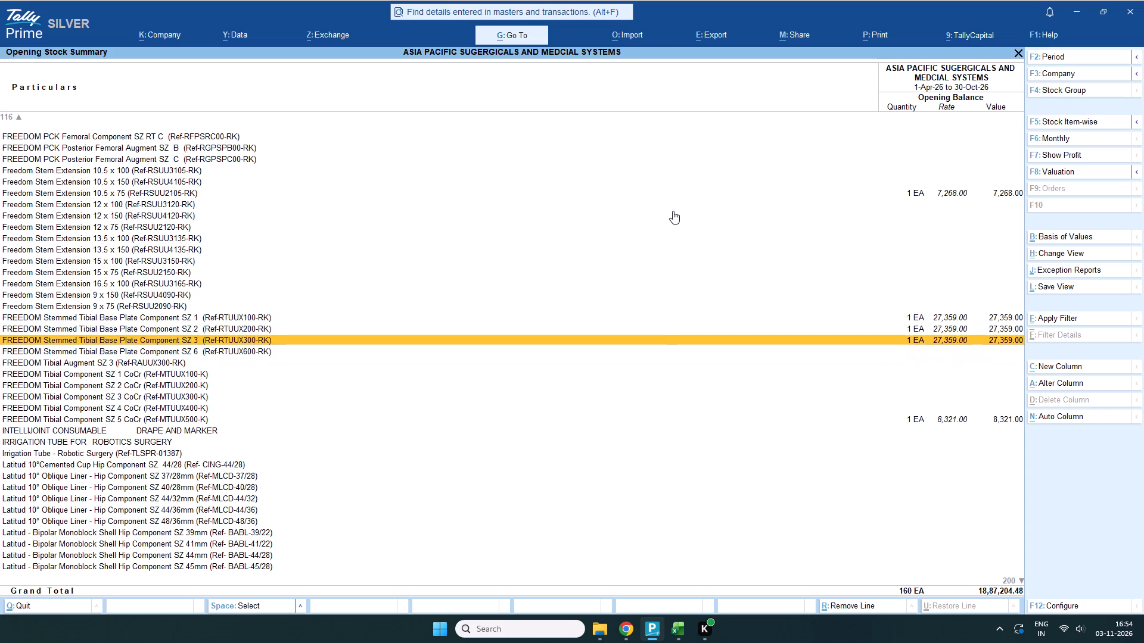
scroll(673, 211, down, 2)
scroll(673, 211, up, 5)
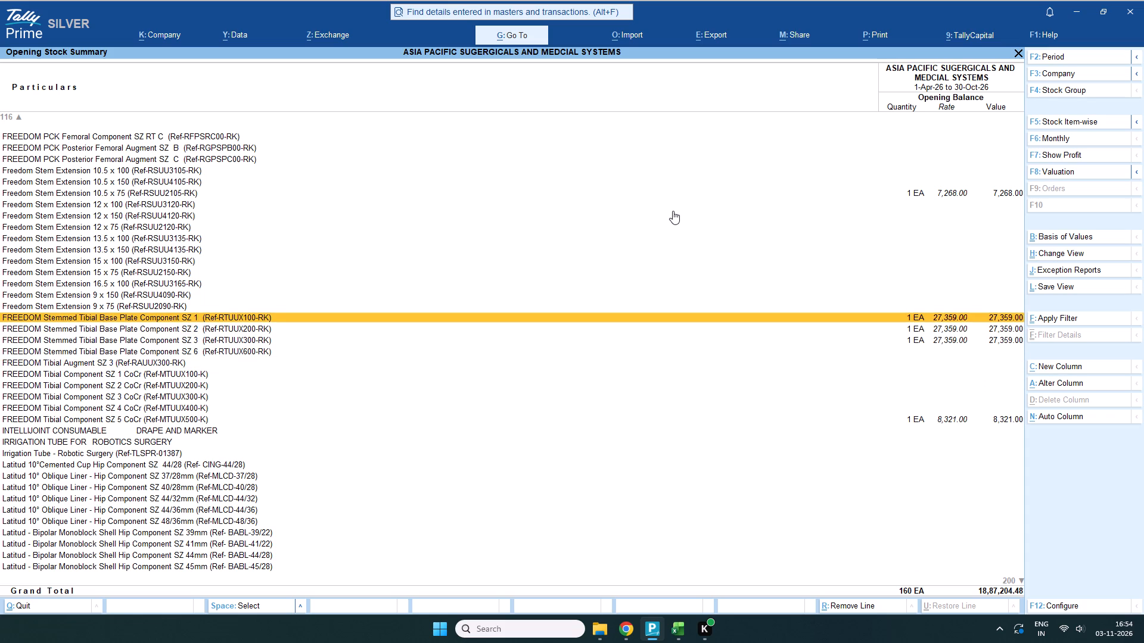
scroll(673, 211, down, 4)
scroll(672, 210, up, 4)
scroll(672, 210, down, 2)
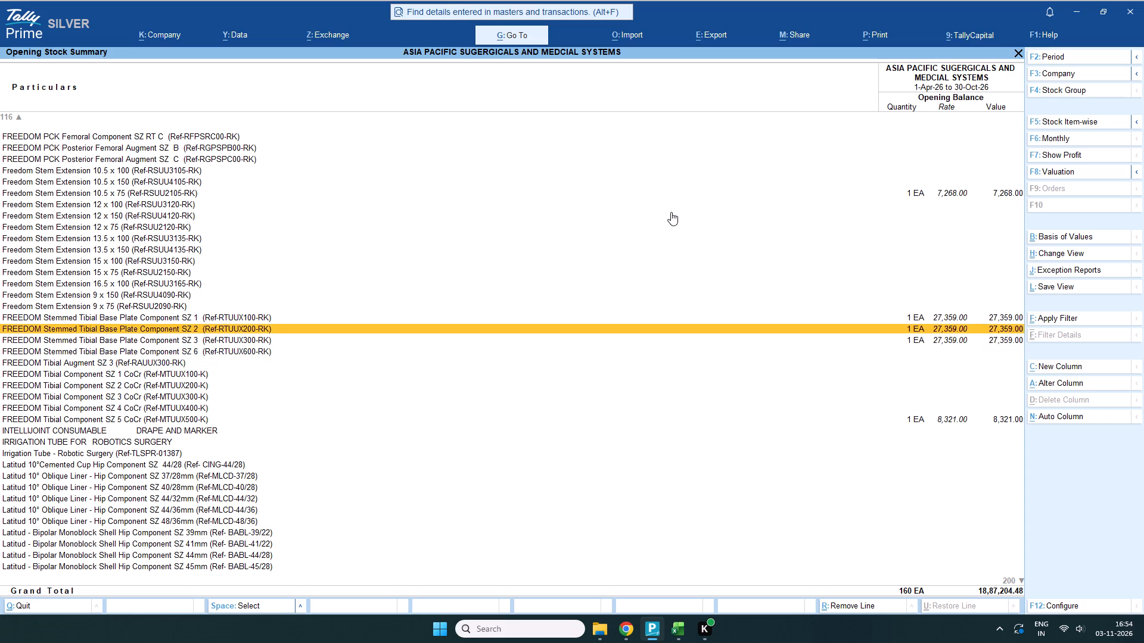
scroll(671, 212, down, 8)
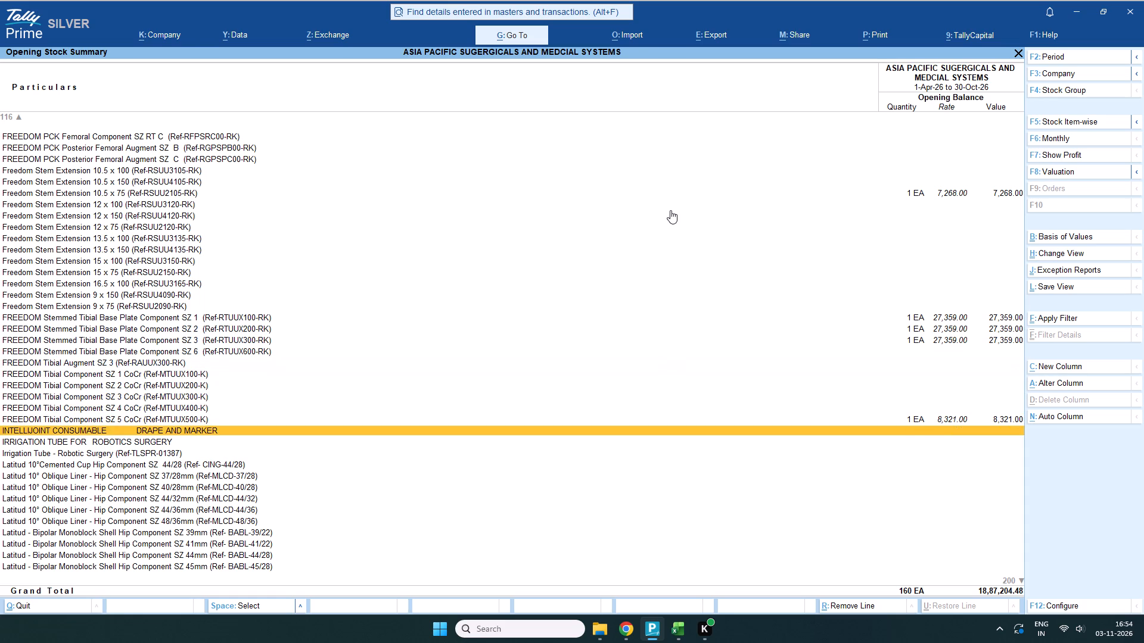
scroll(670, 210, up, 1)
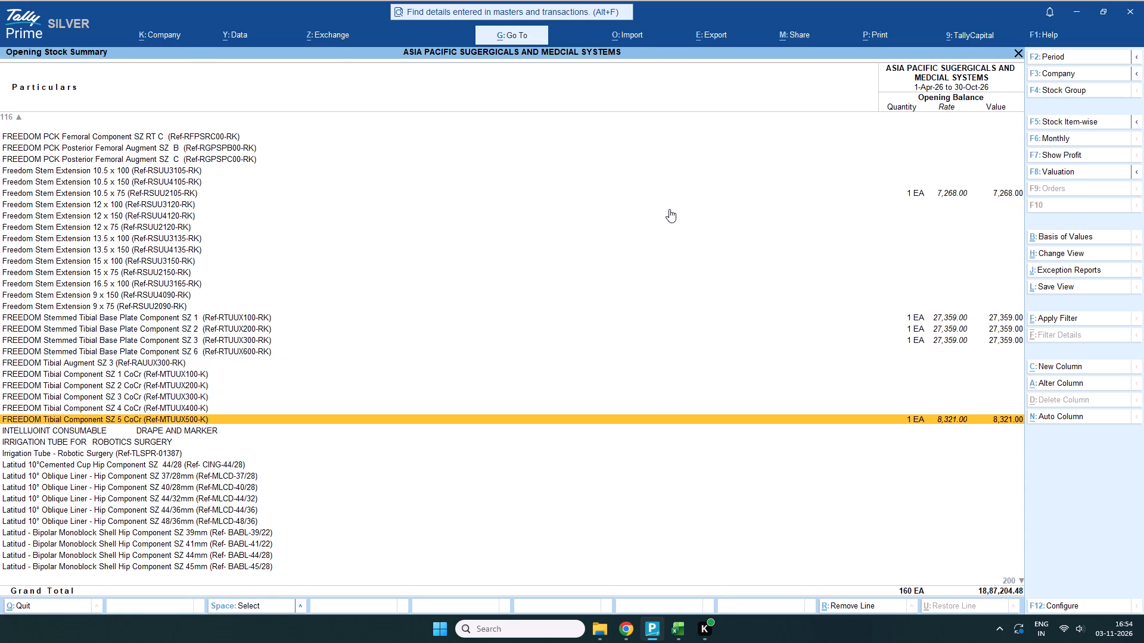
scroll(669, 210, up, 2)
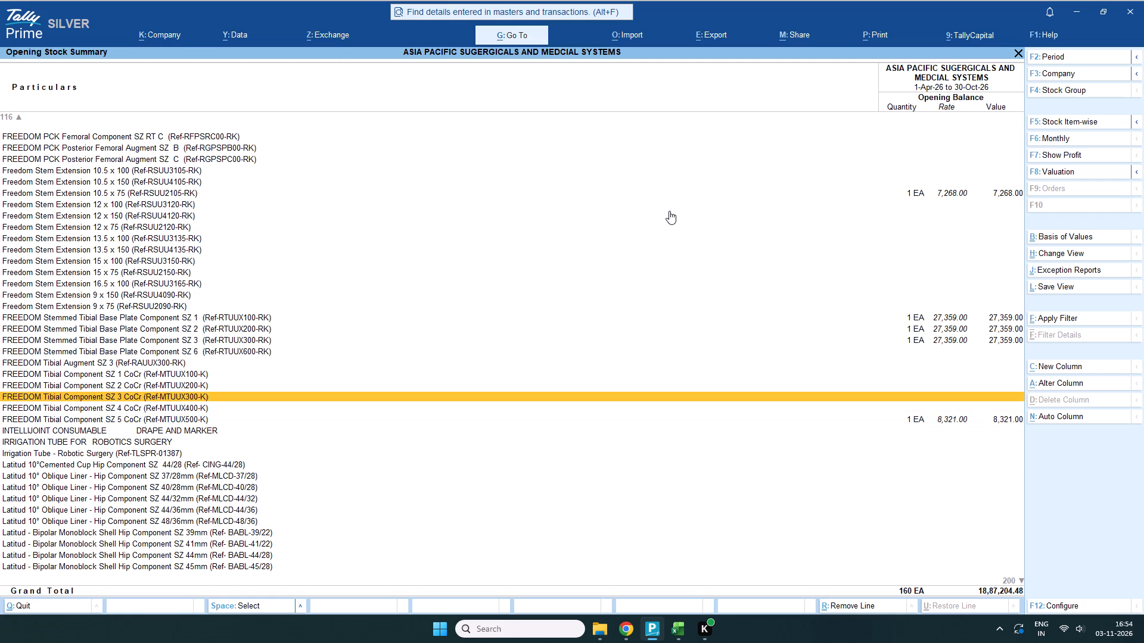
scroll(669, 211, down, 3)
scroll(669, 210, up, 1)
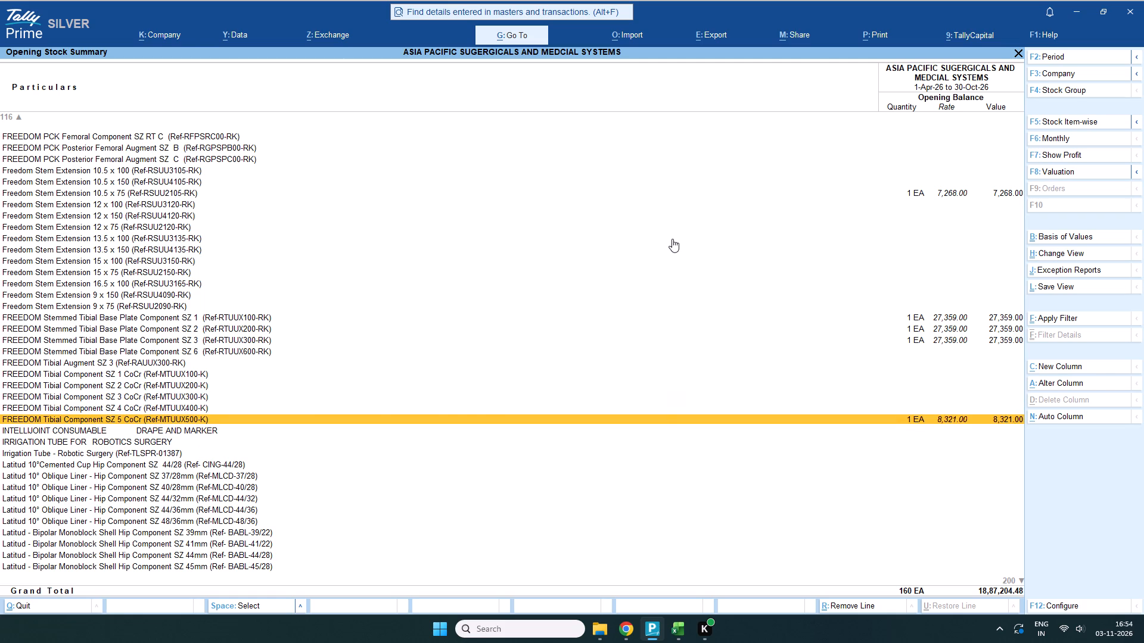
scroll(668, 246, up, 5)
scroll(668, 245, down, 4)
scroll(668, 245, up, 4)
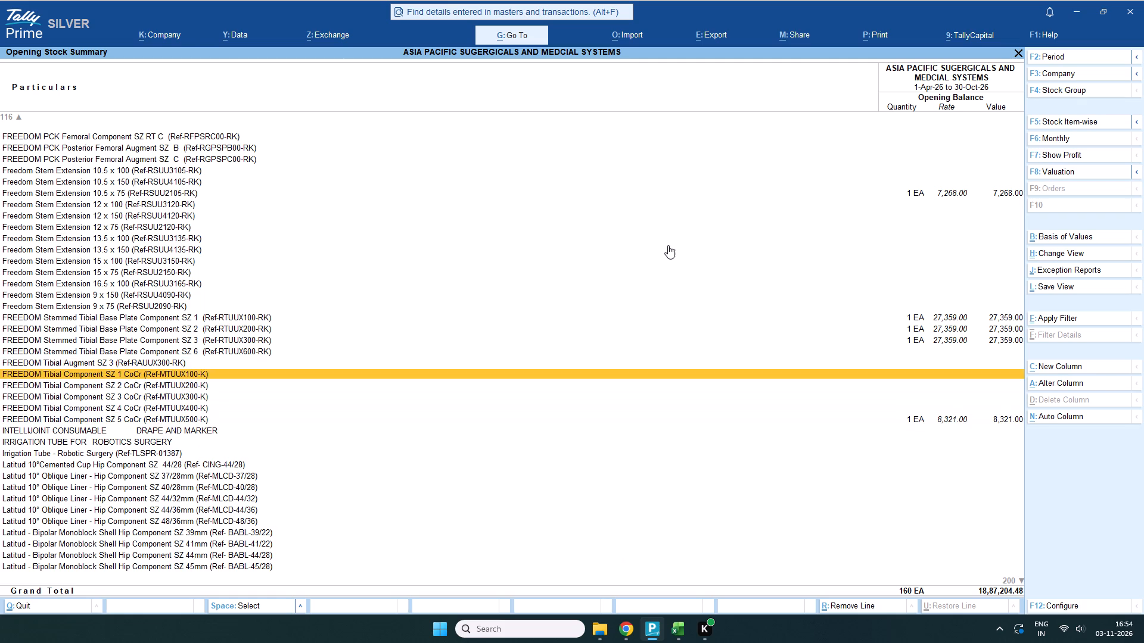
scroll(668, 245, up, 3)
scroll(668, 245, down, 2)
scroll(668, 245, up, 3)
scroll(668, 245, down, 3)
scroll(668, 245, up, 4)
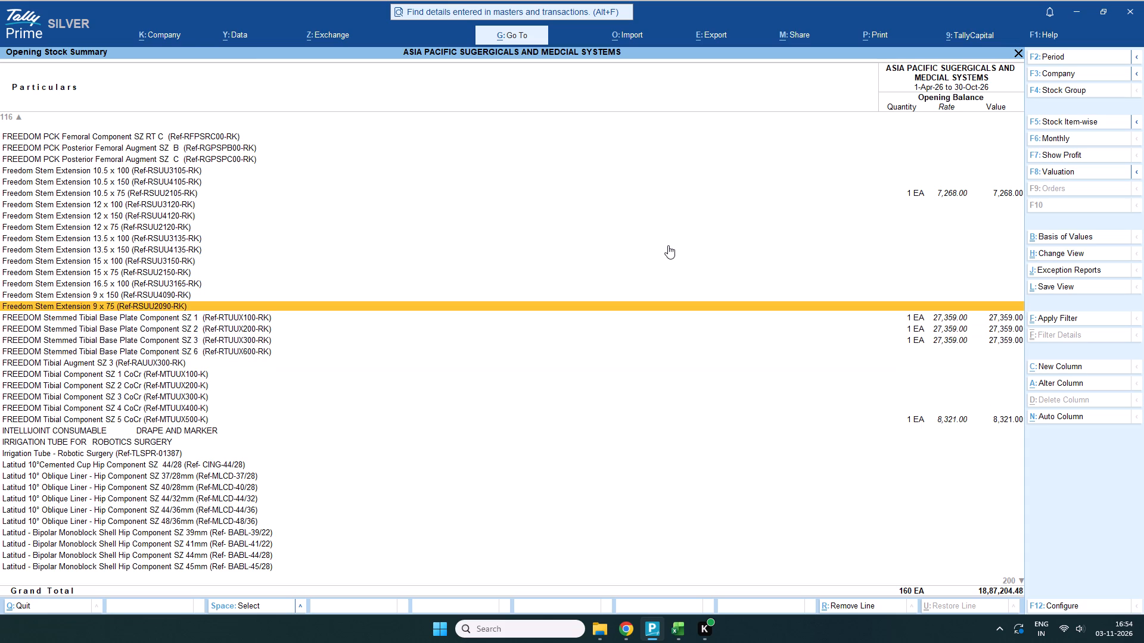
Examine the opening quantities, rates and values of the FREEDOM tibial and Latitude hip components in the Opening Stock Summary.
scroll(668, 245, down, 4)
scroll(667, 245, up, 3)
scroll(667, 245, down, 4)
scroll(667, 245, up, 4)
scroll(667, 245, down, 4)
scroll(667, 245, up, 3)
scroll(667, 245, down, 6)
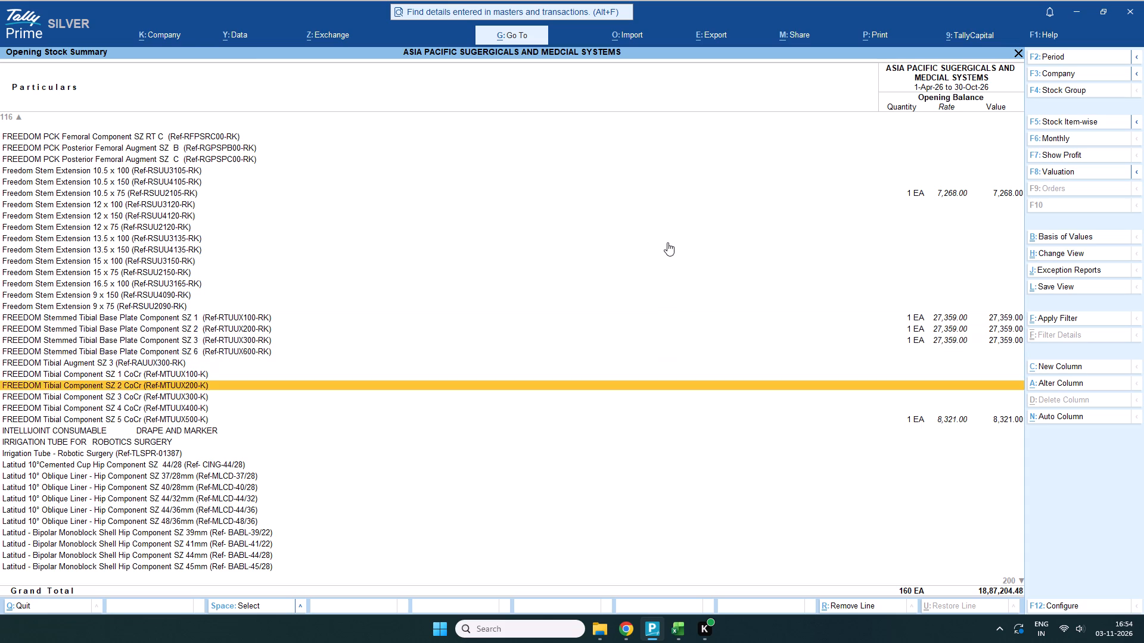
scroll(667, 242, down, 20)
scroll(667, 242, down, 20)
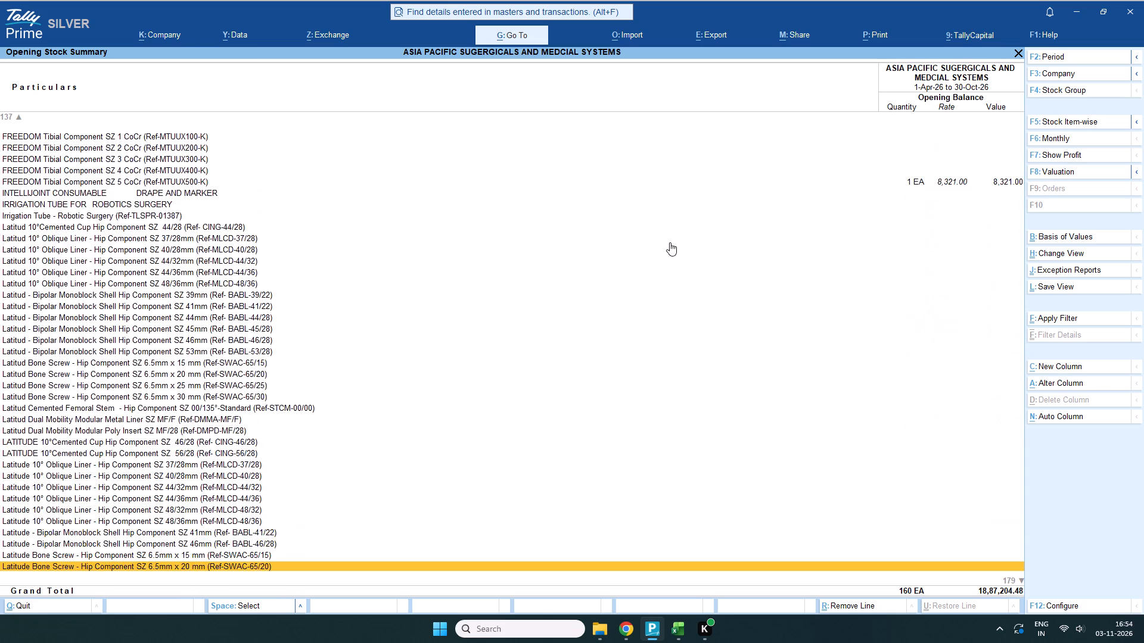
scroll(670, 242, down, 13)
scroll(670, 239, up, 13)
scroll(671, 239, down, 1)
scroll(671, 239, up, 1)
scroll(671, 239, down, 1)
scroll(671, 239, up, 2)
scroll(671, 239, down, 2)
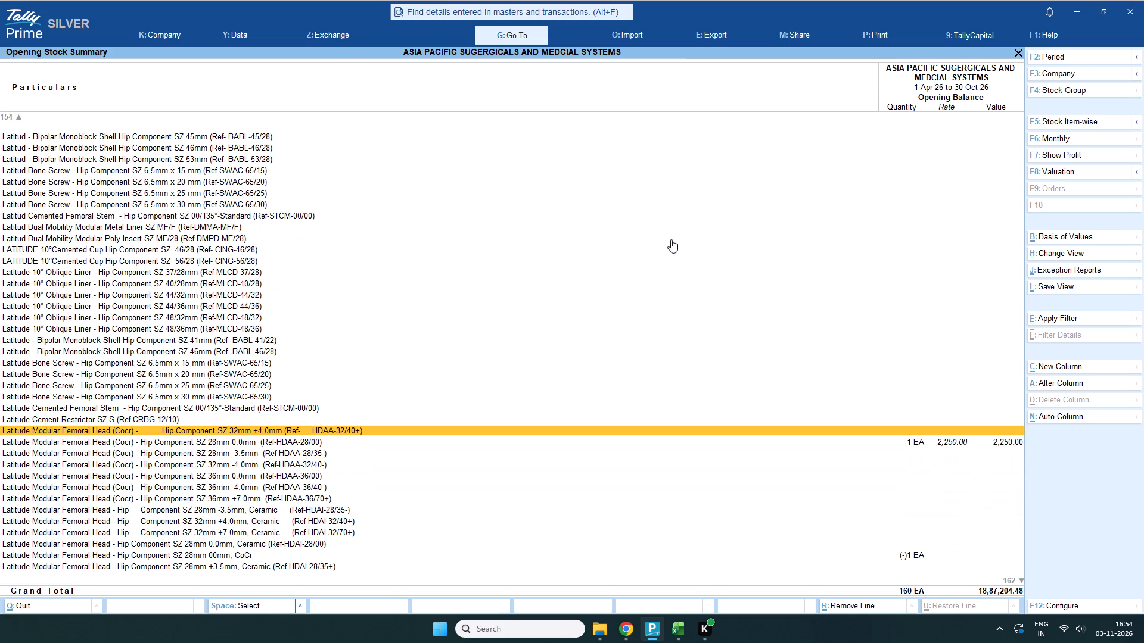
scroll(671, 239, down, 18)
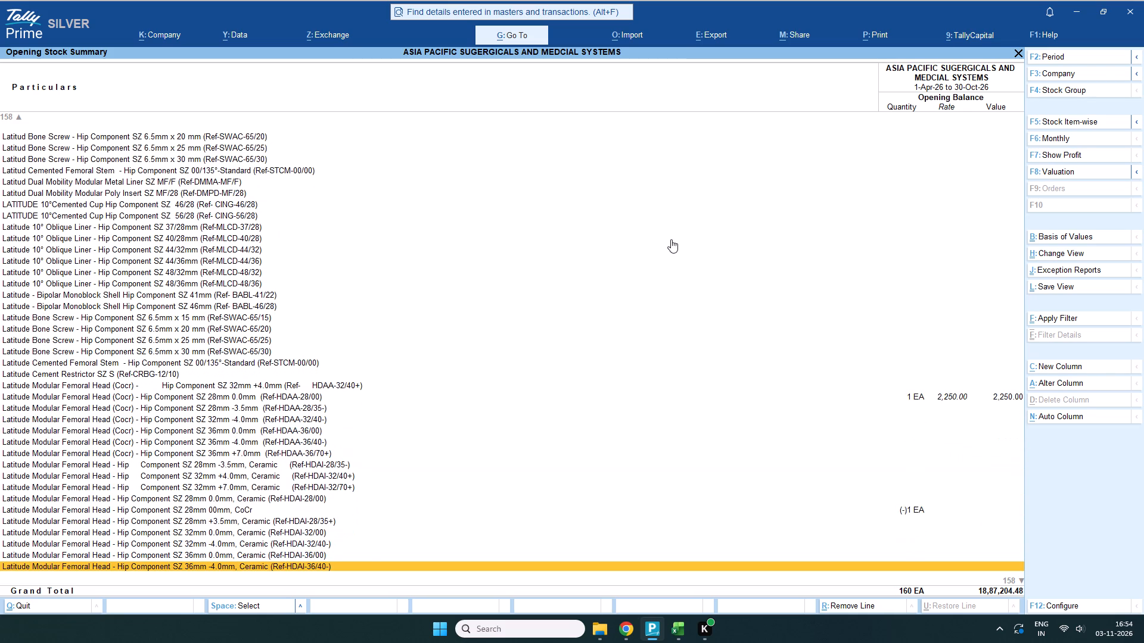
View the monthly summary of the Latitude Modular Femoral Head SZ 28mm 00mm, CoCr item and return to the Opening Stock Summary.
scroll(671, 239, up, 6)
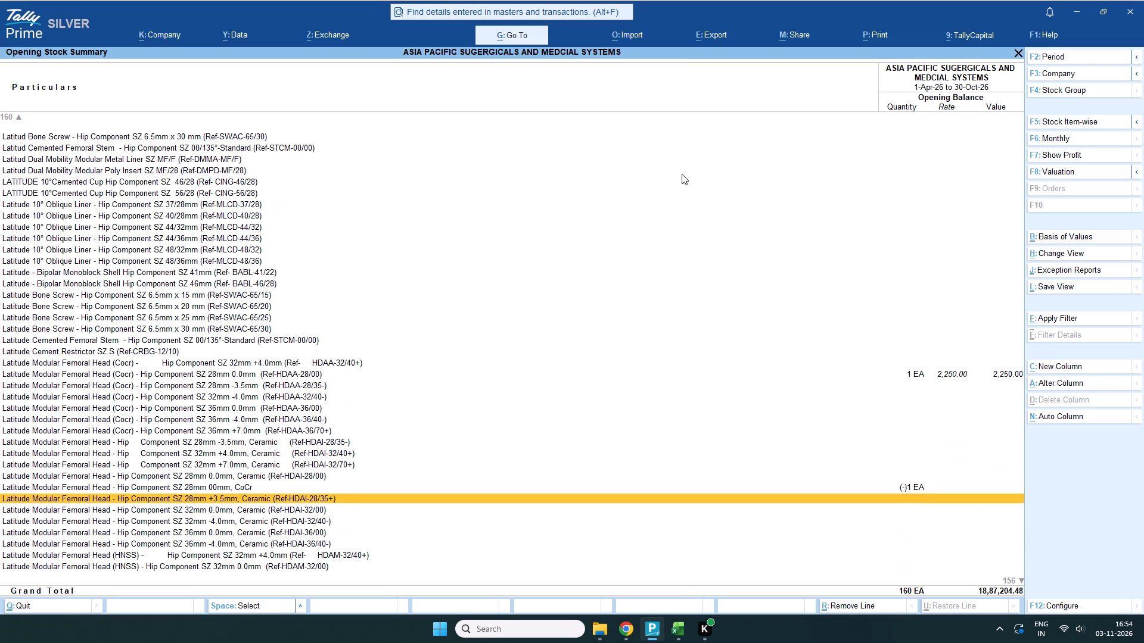
scroll(909, 494, up, 2)
scroll(908, 492, down, 1)
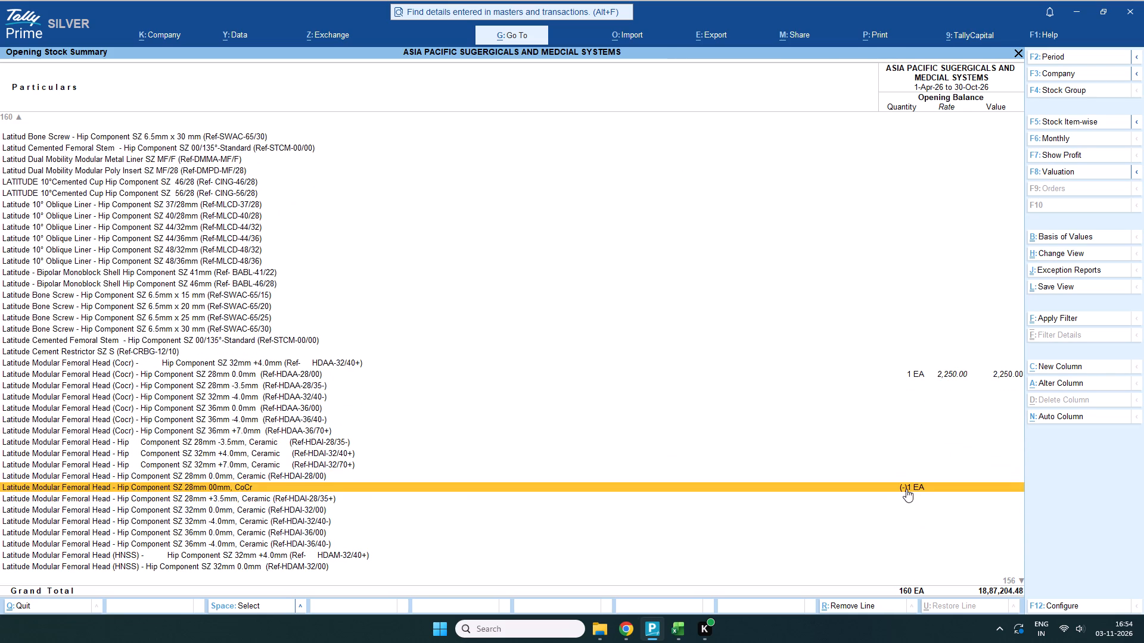
double_click(906, 489)
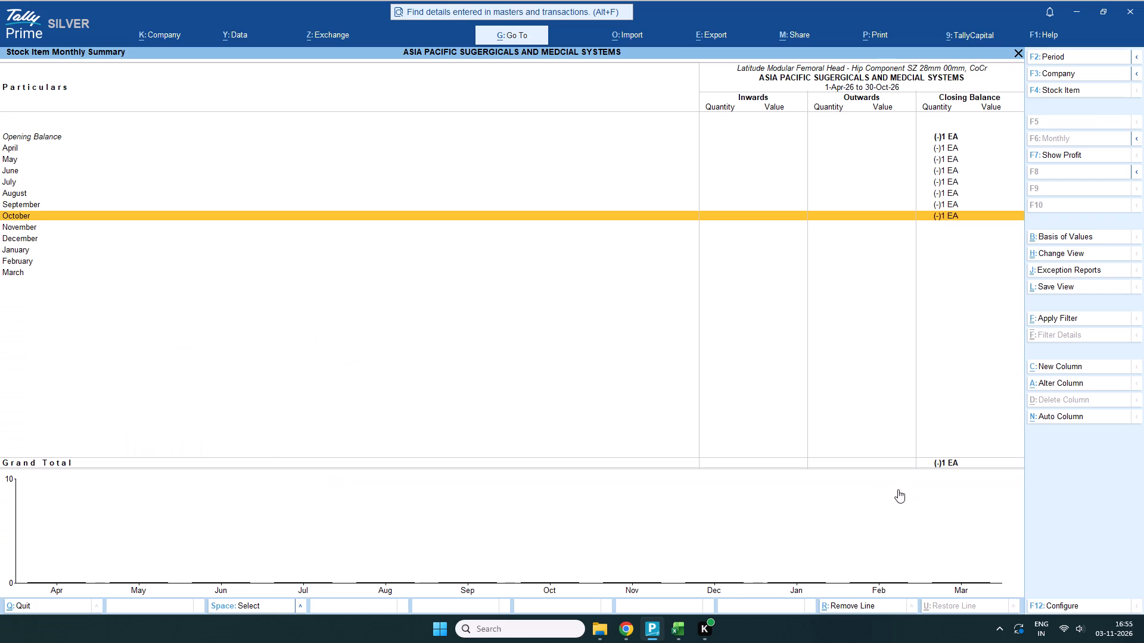
click(1018, 49)
View the monthly summary of Latitude Uncemented Femoral Stem SZ 03/135°-Standard, the entry without a Ref code, and close it.
scroll(897, 429, down, 4)
scroll(896, 427, down, 20)
scroll(896, 427, down, 1)
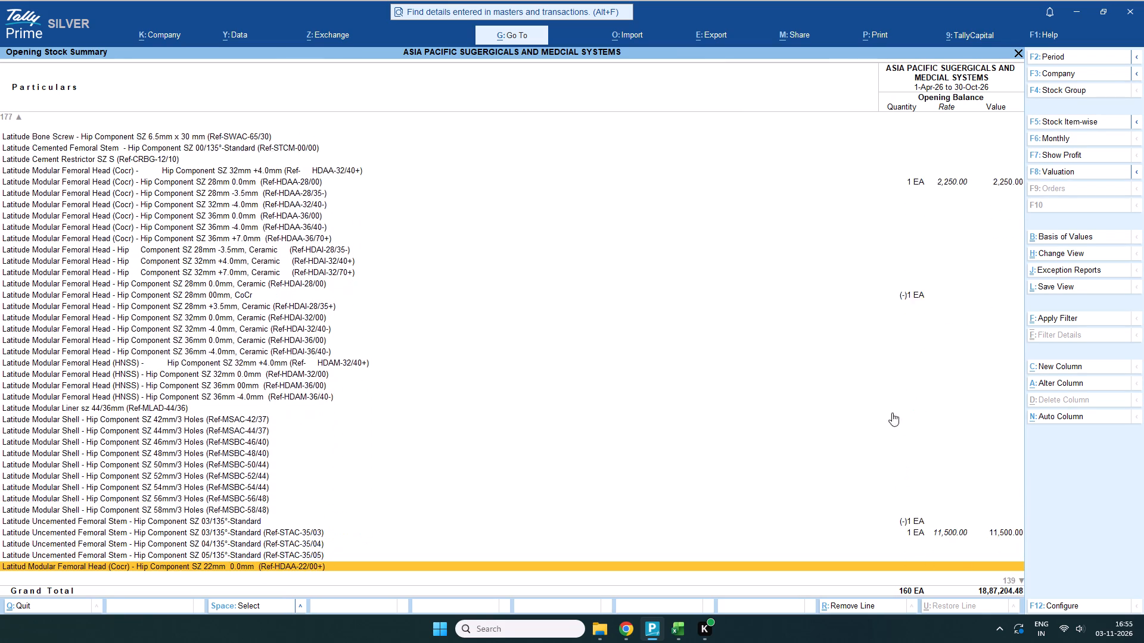
scroll(892, 413, down, 5)
scroll(890, 411, up, 10)
scroll(893, 411, down, 2)
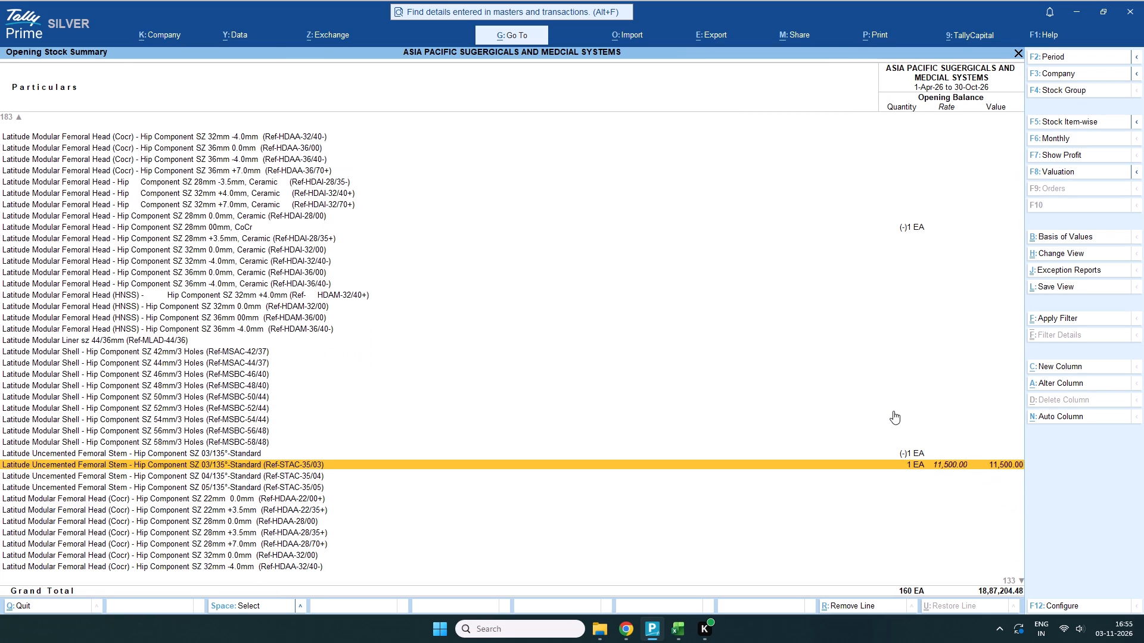
scroll(893, 410, up, 1)
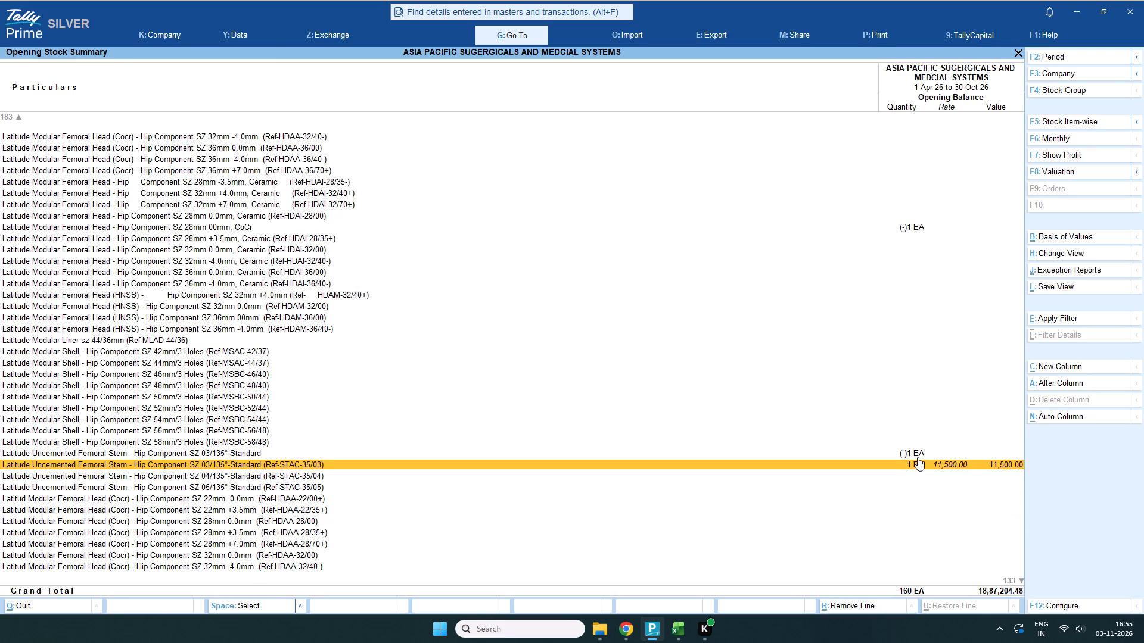
scroll(916, 455, up, 1)
double_click(915, 454)
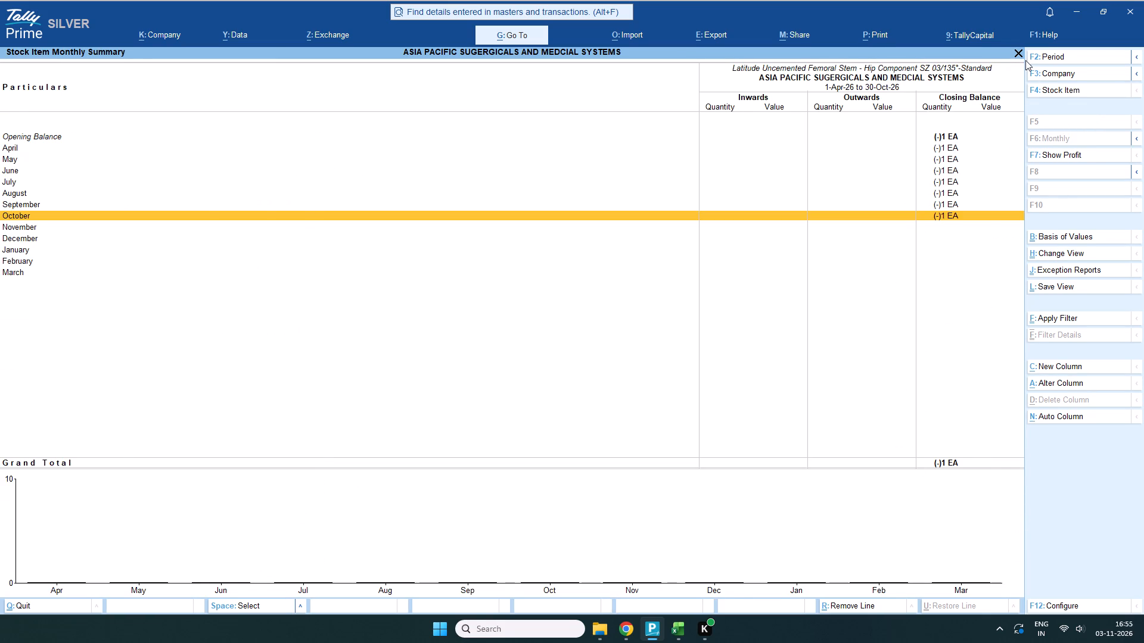
click(1015, 53)
Check the opening balances from the Latitud femoral heads to the OPULENT BIONIK GOLD components, and return to the Profit & Loss A/c.
scroll(941, 466, down, 3)
scroll(943, 453, up, 2)
scroll(943, 464, down, 3)
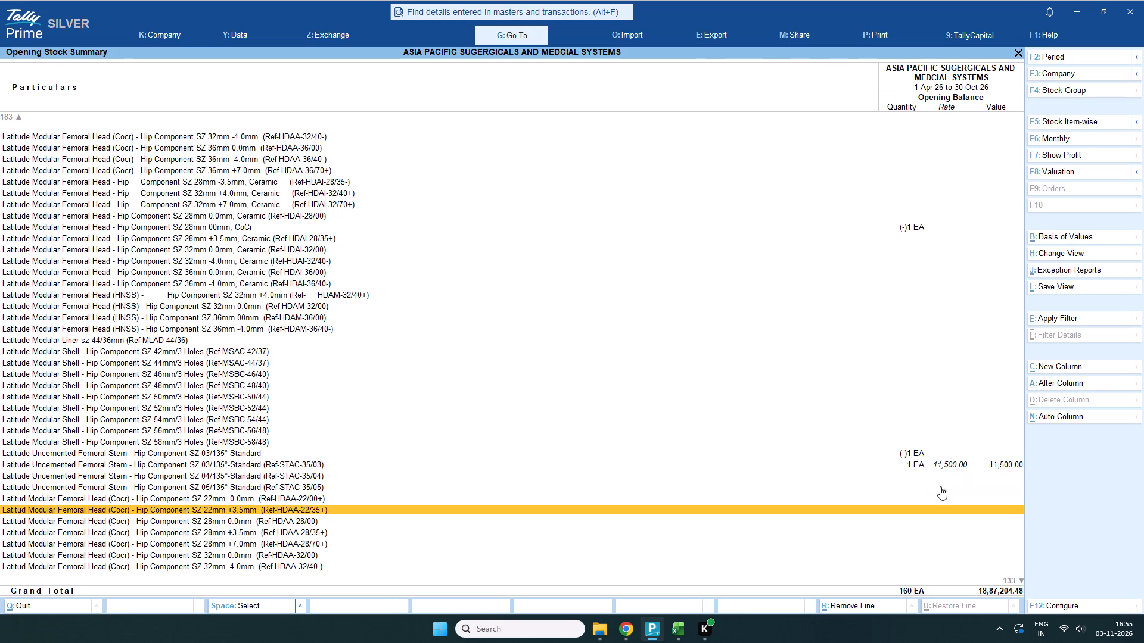
scroll(940, 486, down, 20)
scroll(940, 486, down, 13)
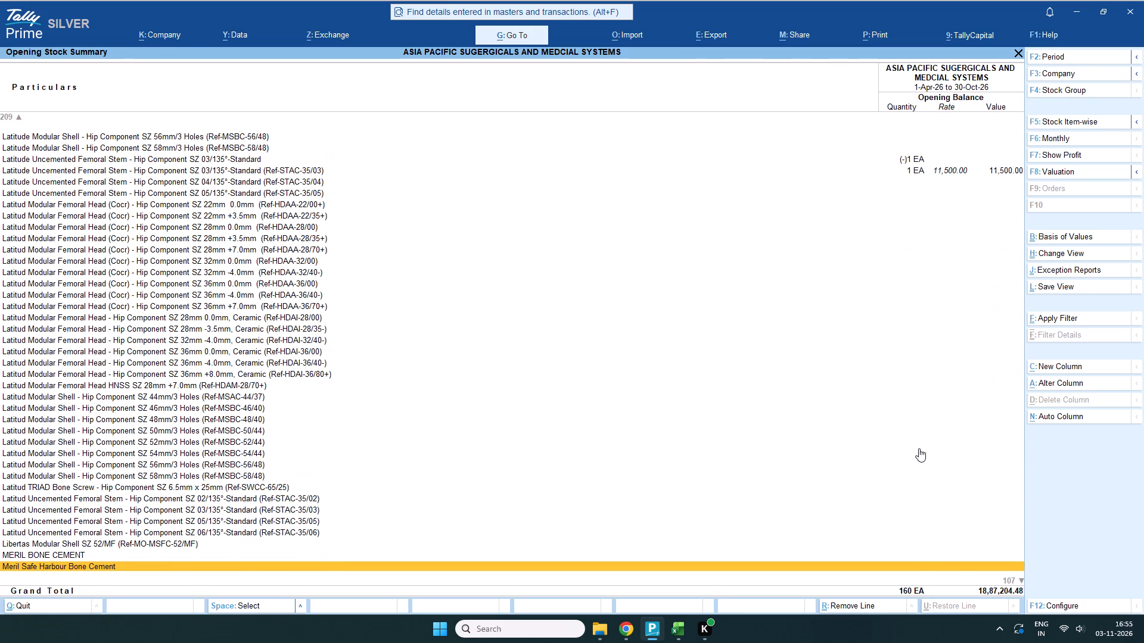
scroll(919, 448, down, 7)
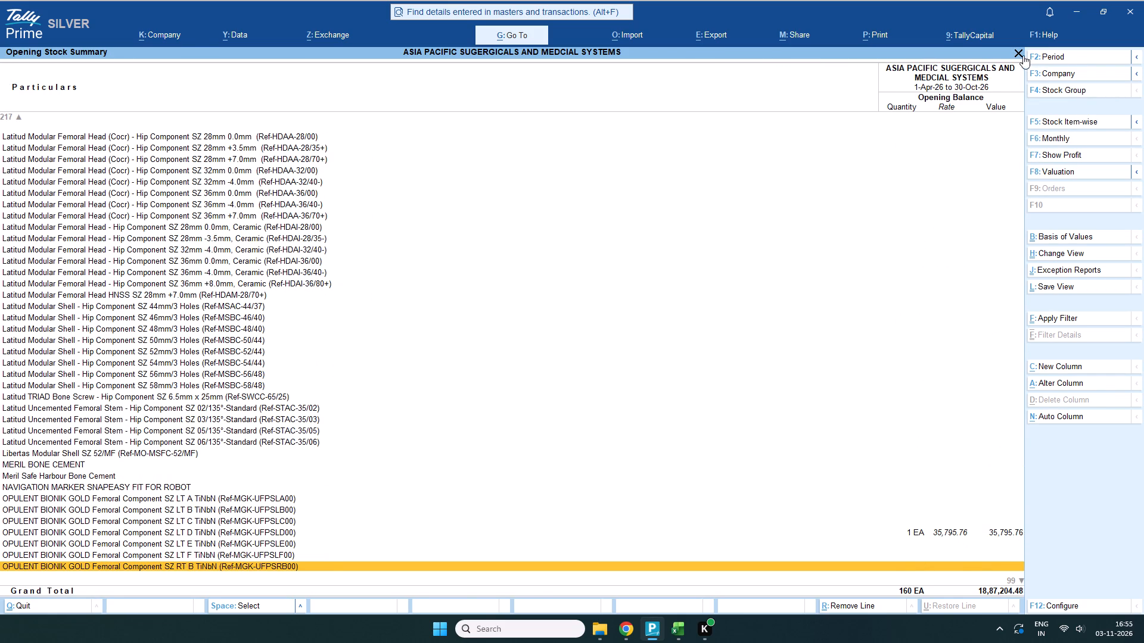
click(1019, 55)
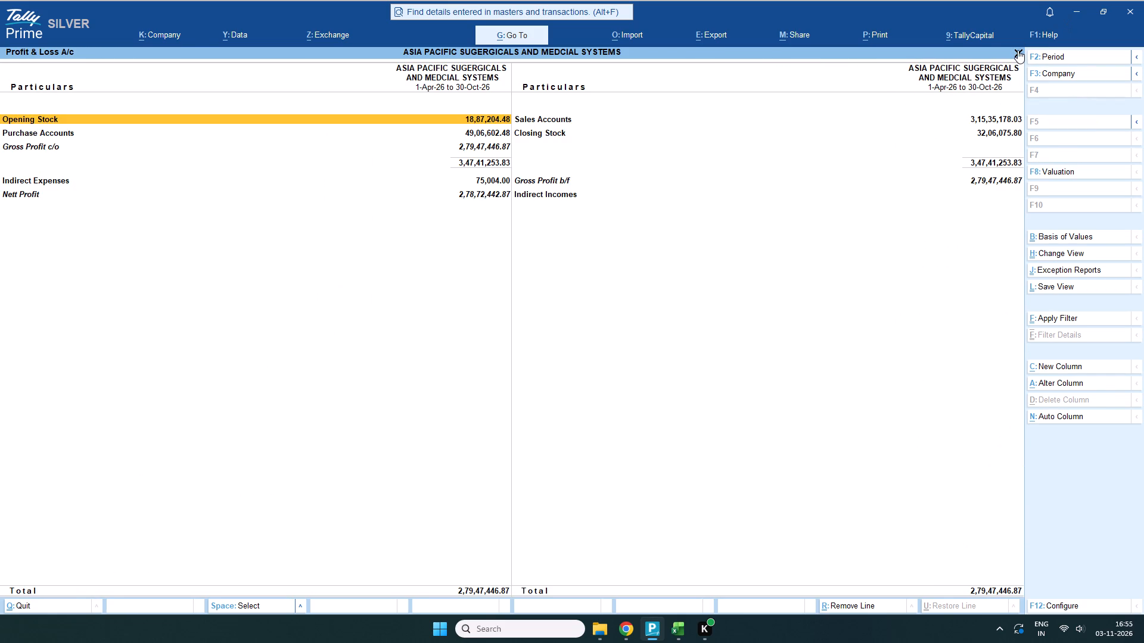
Drill down into the Closing Stock figure to view item-wise closing balances, and return to the Profit & Loss A/c.
scroll(968, 141, up, 2)
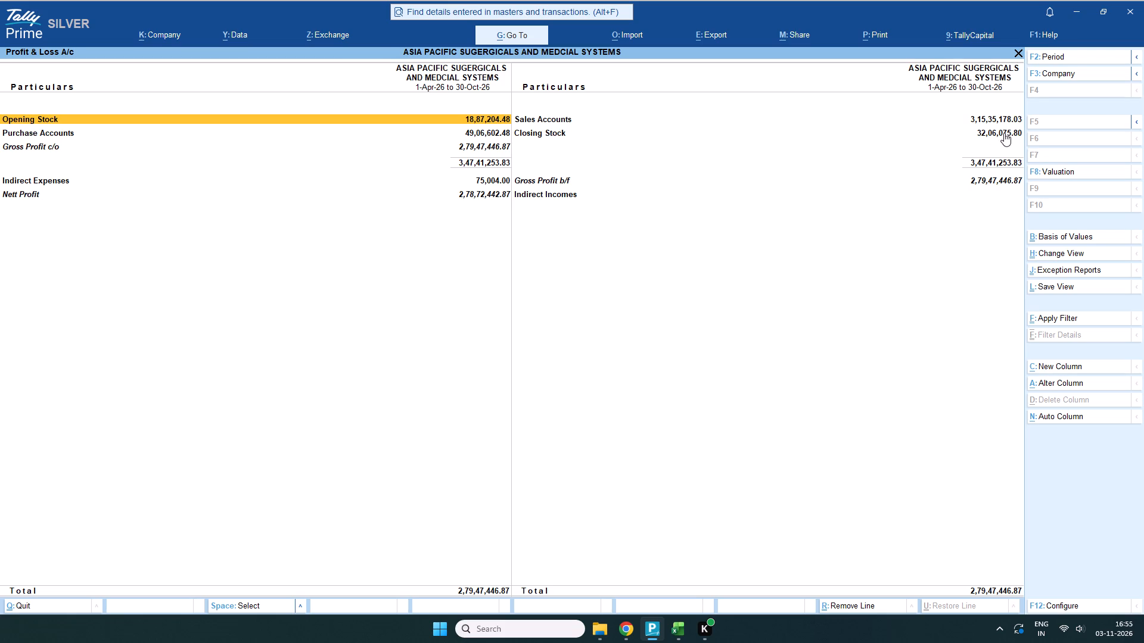
click(1004, 133)
double_click(1000, 134)
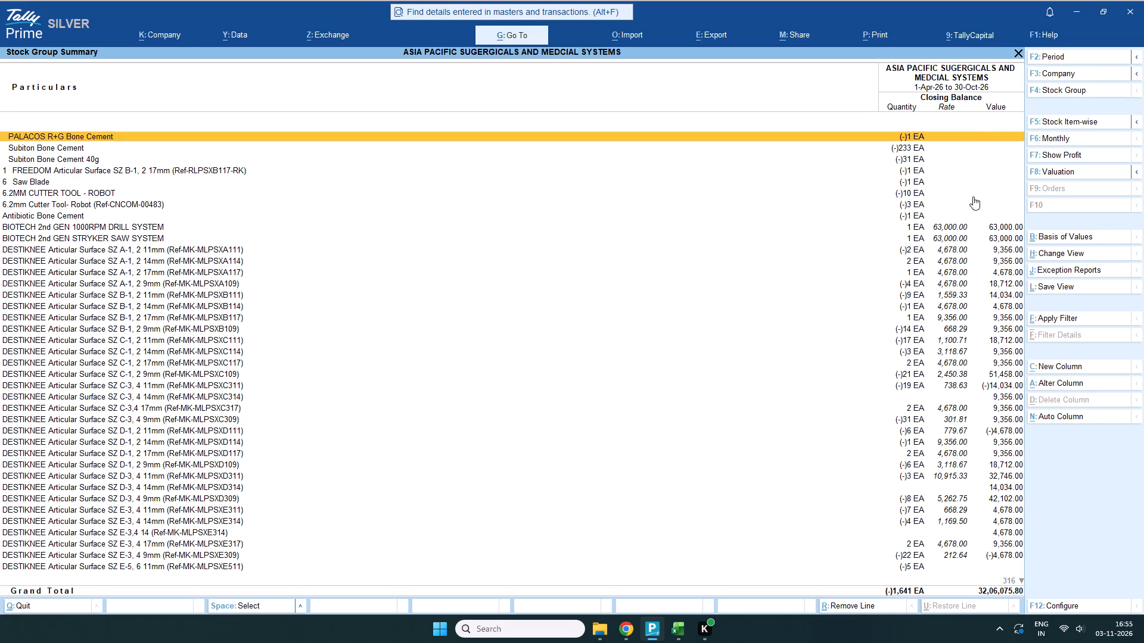
click(1016, 52)
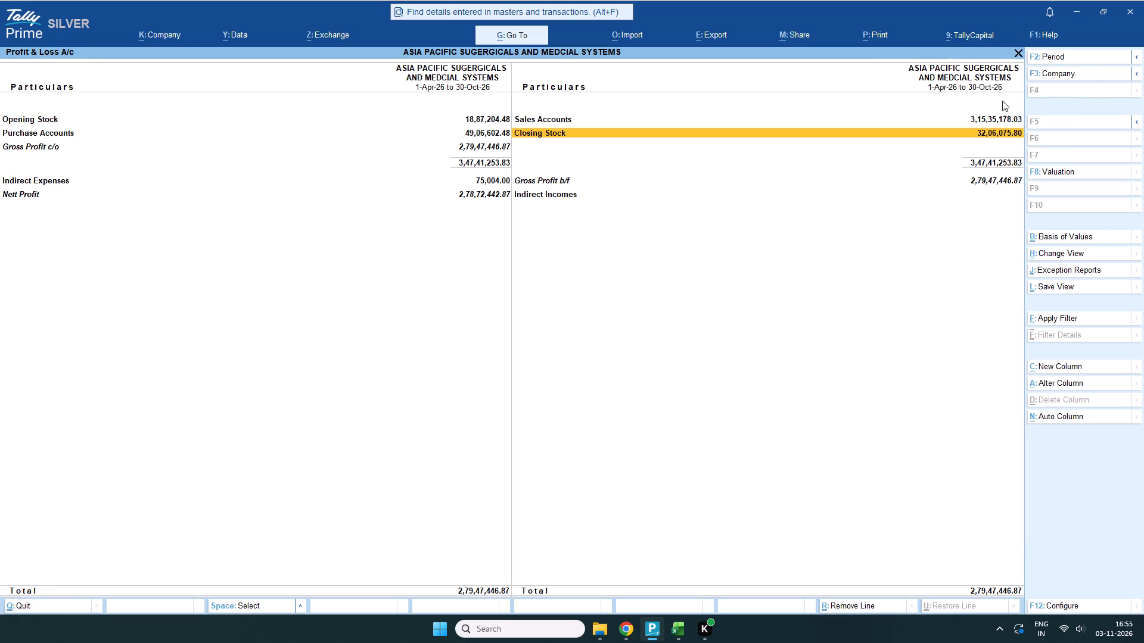
Review the Gross Profit b/f and Nett Profit lines in the Profit & Loss A/c.
scroll(958, 211, down, 1)
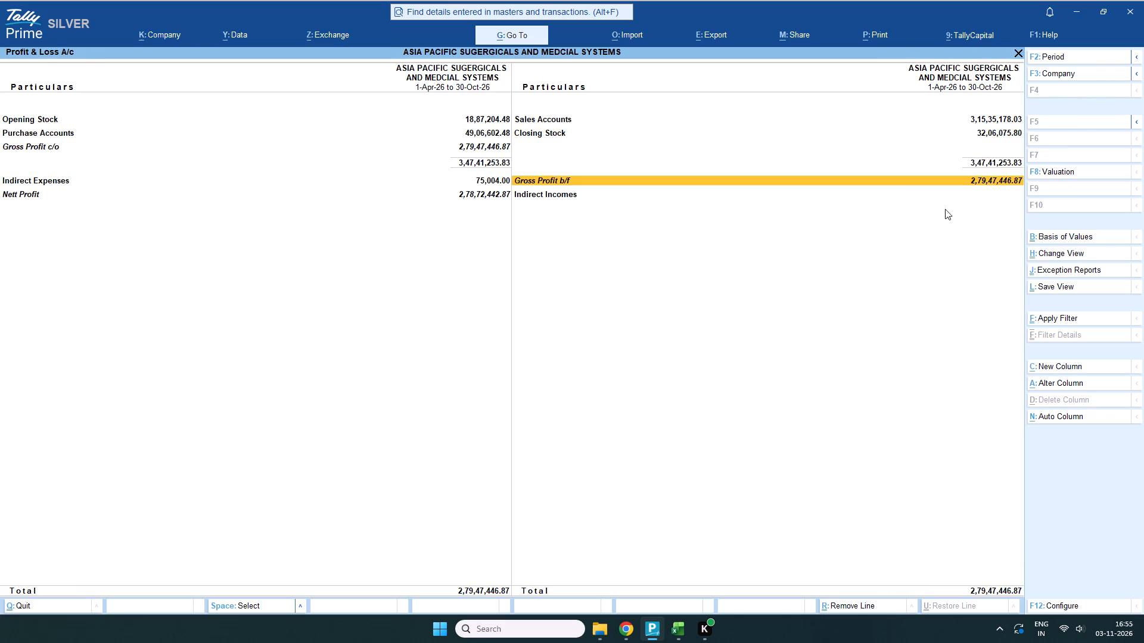
scroll(917, 224, up, 1)
scroll(462, 202, down, 2)
scroll(490, 206, up, 1)
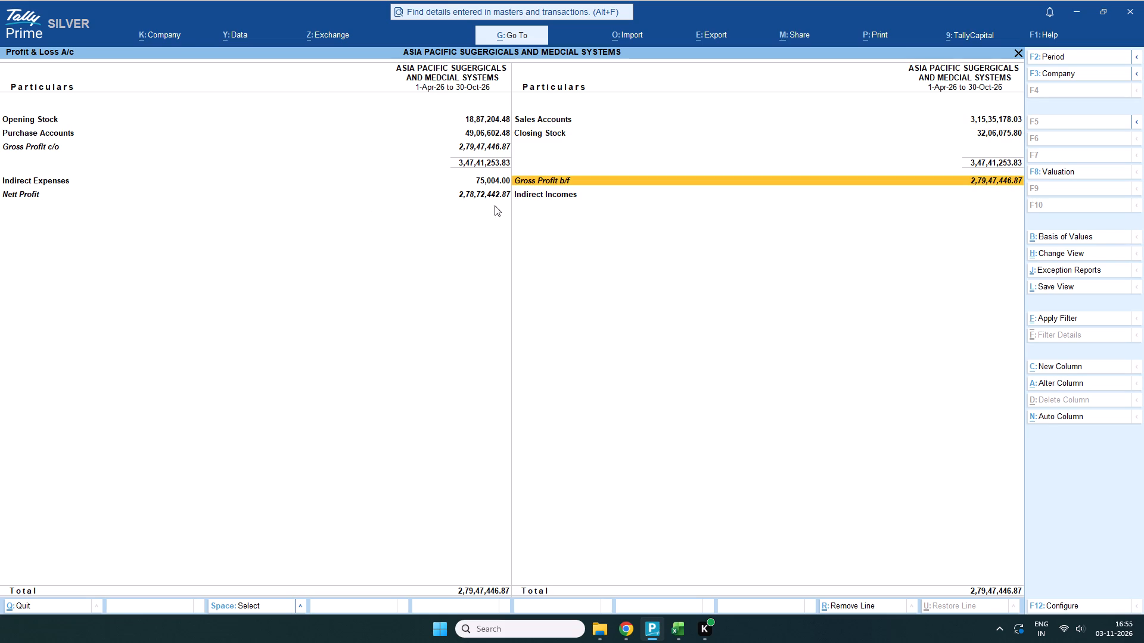
click(486, 195)
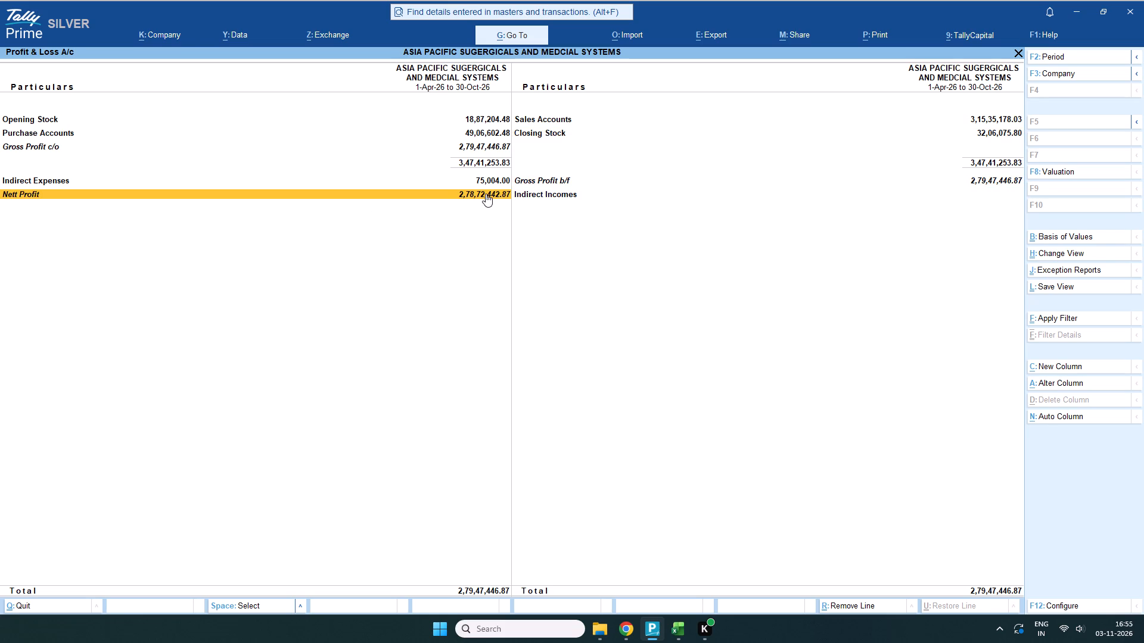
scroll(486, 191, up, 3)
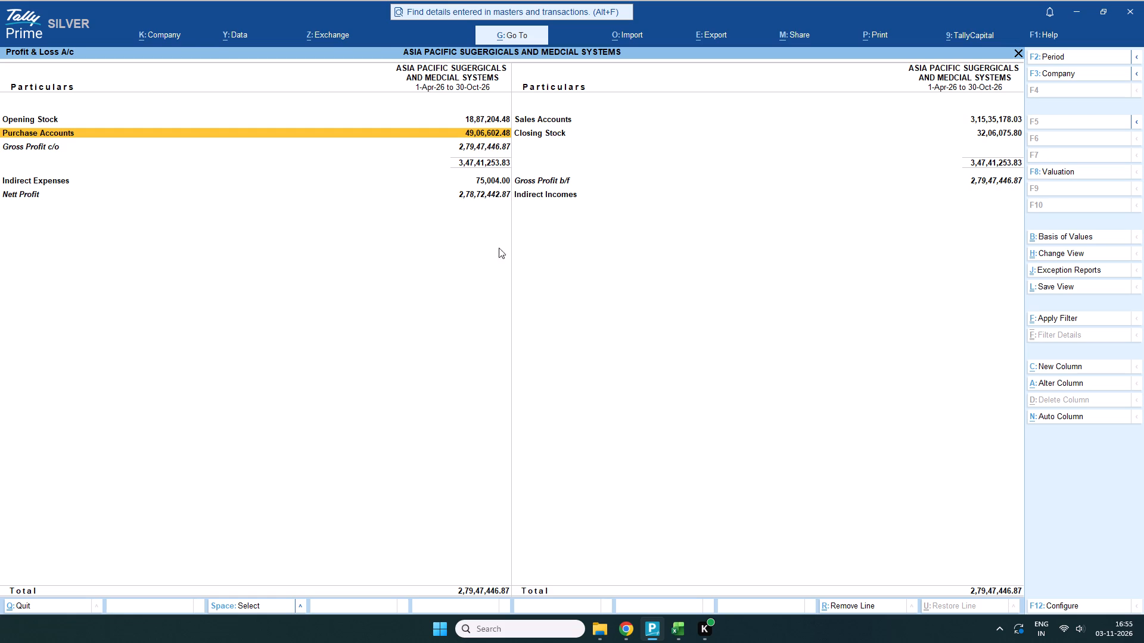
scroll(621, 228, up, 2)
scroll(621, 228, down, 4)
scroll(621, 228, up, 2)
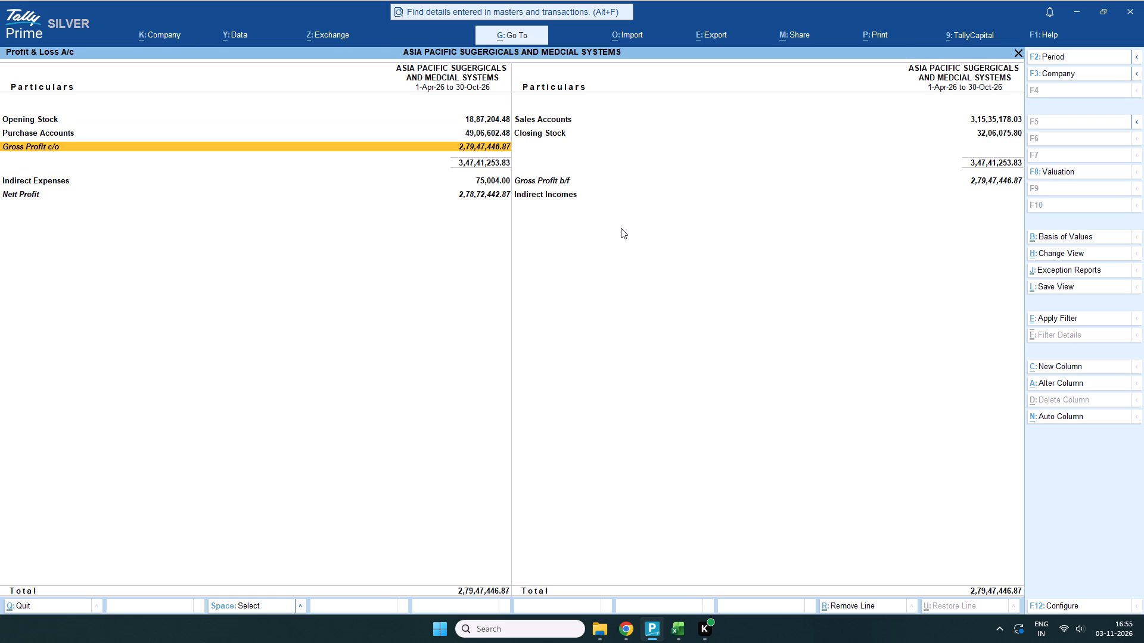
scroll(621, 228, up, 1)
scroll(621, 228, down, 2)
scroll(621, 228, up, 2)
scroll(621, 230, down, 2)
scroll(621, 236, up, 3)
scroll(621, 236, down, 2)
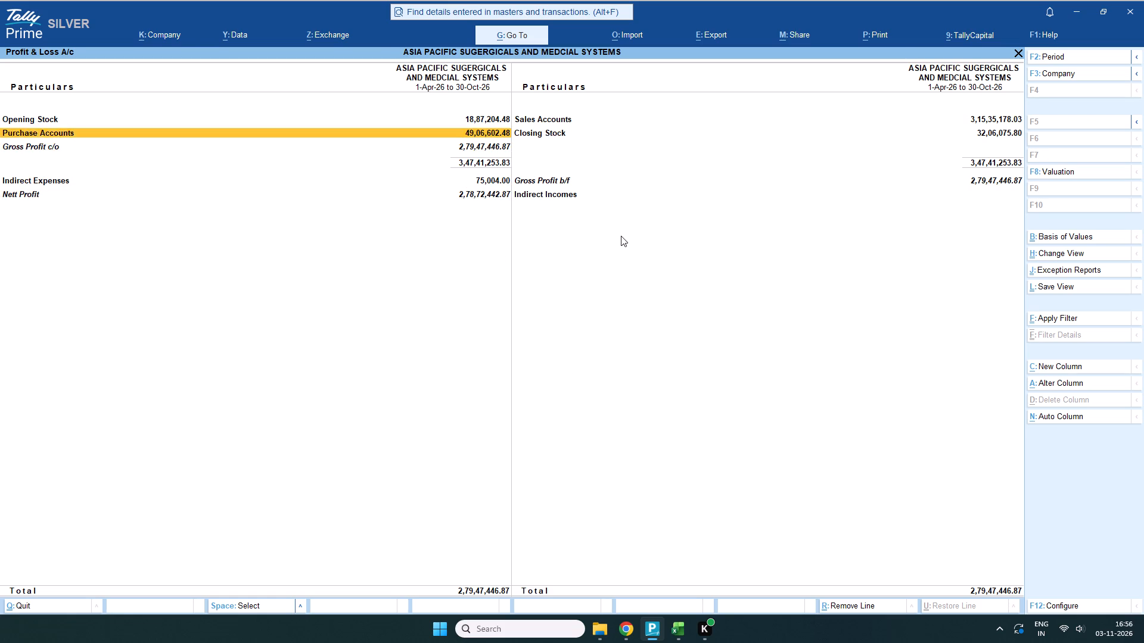
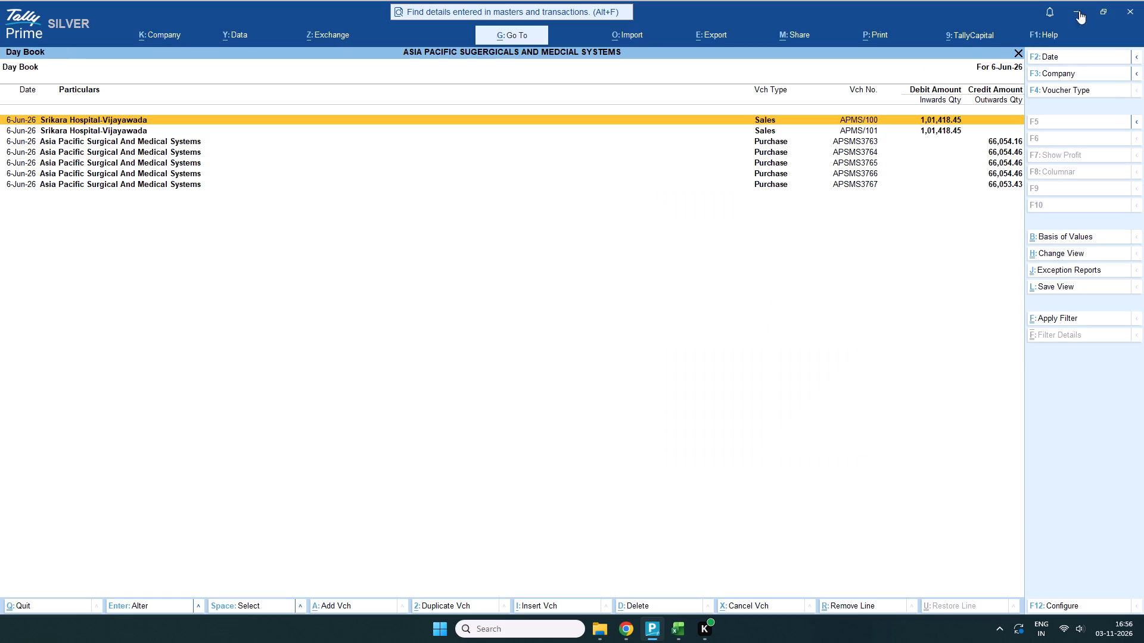
Close the Day Book and switch to the GST OF APSMS JUNE 2026 workbook in Excel to view the invoice list.
click(1019, 52)
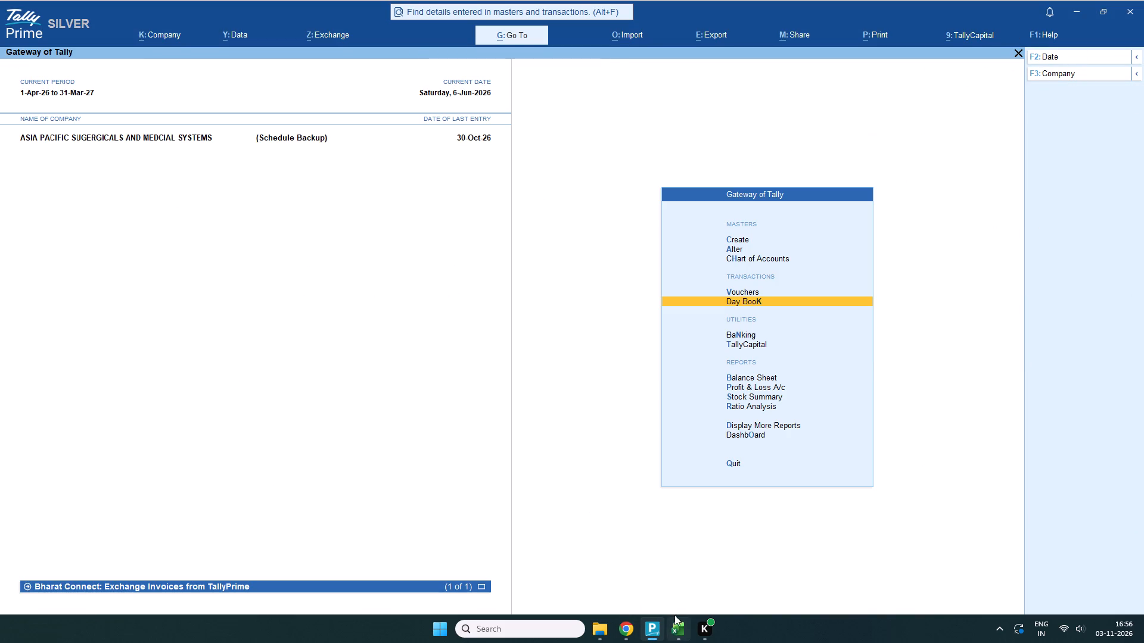
click(687, 554)
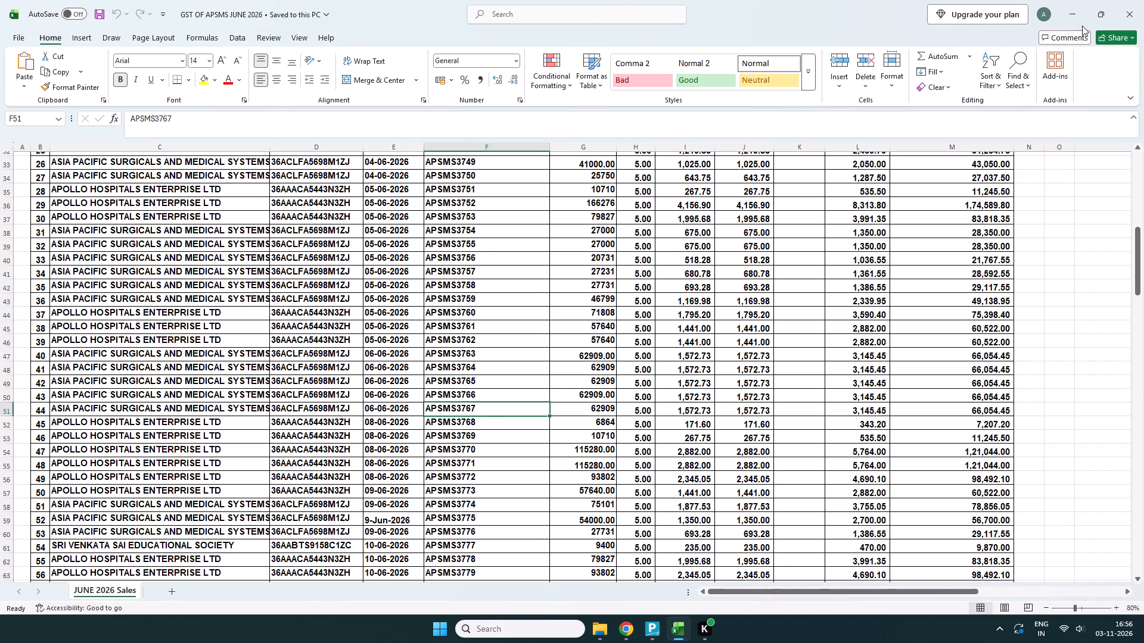
Minimise the GST OF APSMS JUNE 2026 workbook and switch to TallyPrime at the Gateway of Tally.
click(1074, 11)
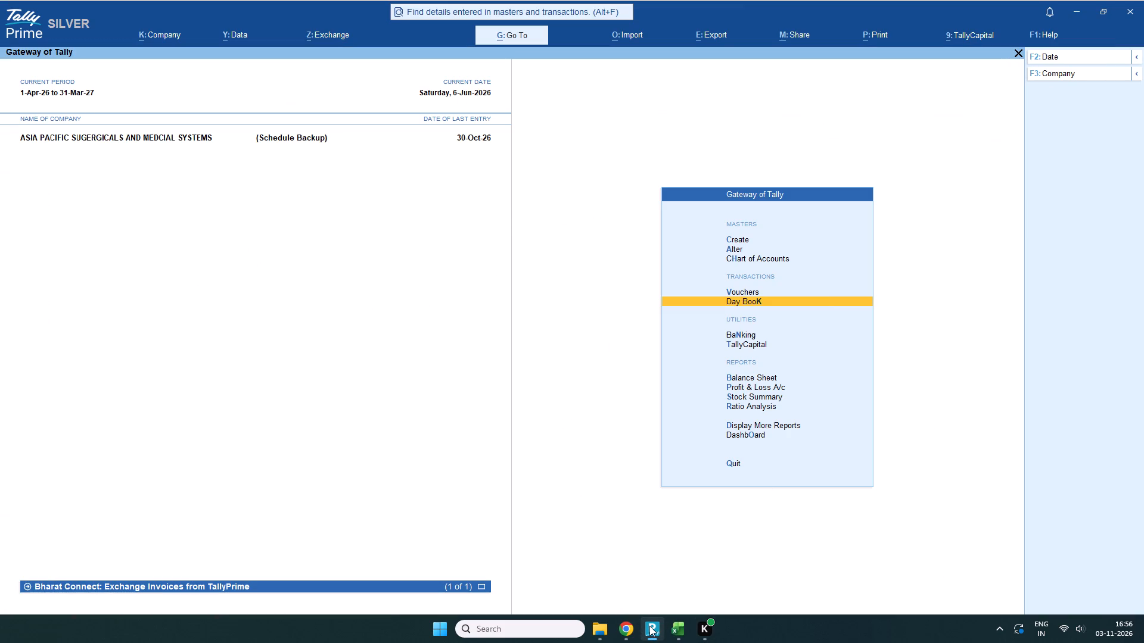
drag(660, 566, 657, 556)
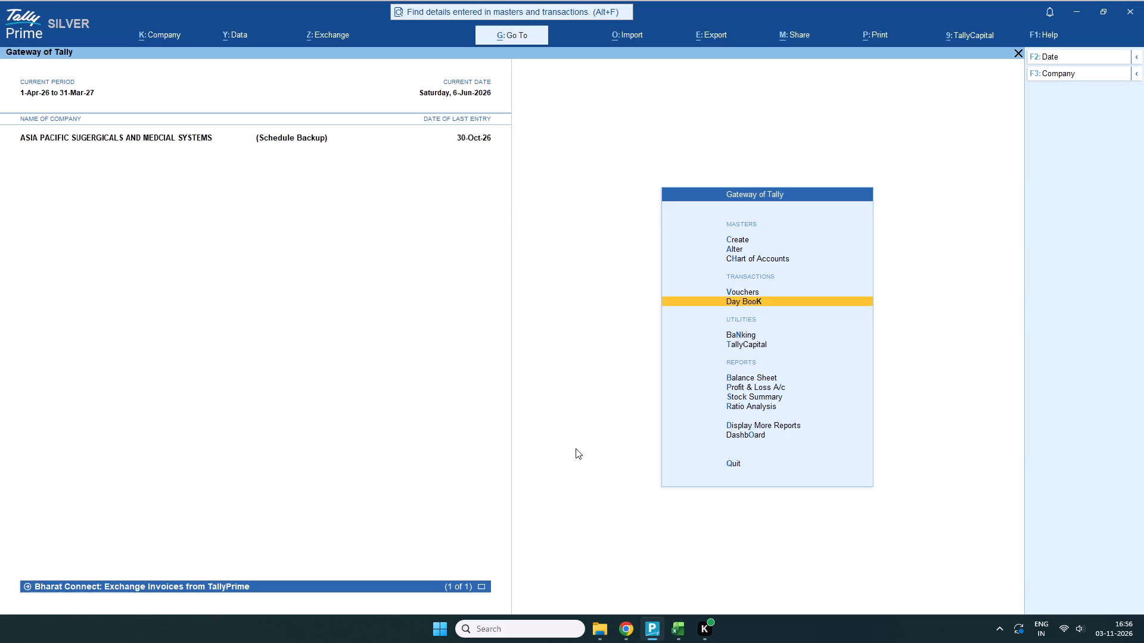
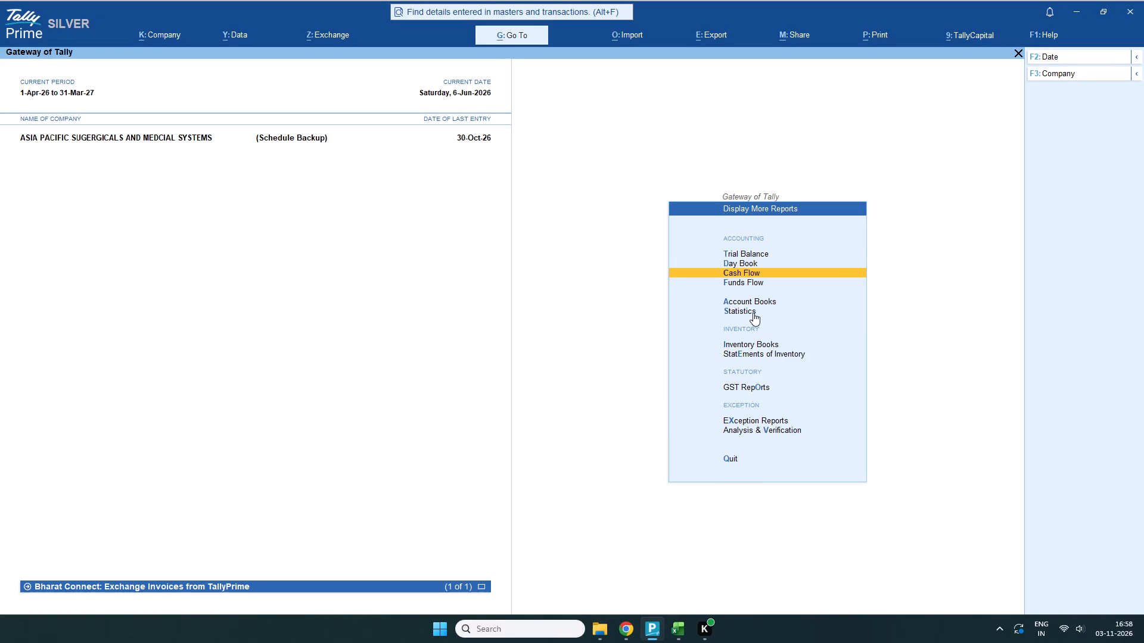
Open the Account Books section of the accounting reports to browse its summaries and registers.
scroll(754, 316, down, 2)
click(754, 302)
scroll(754, 302, down, 2)
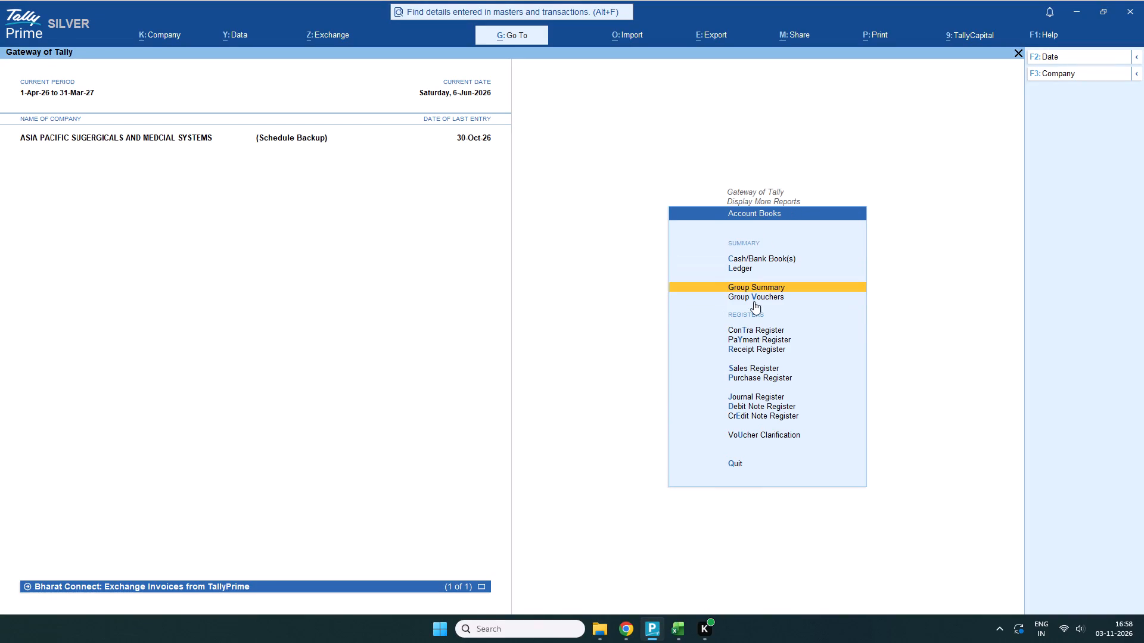
Open the Ledger book from the Account Books summaries to view the list of ledgers.
scroll(753, 292, up, 1)
click(749, 268)
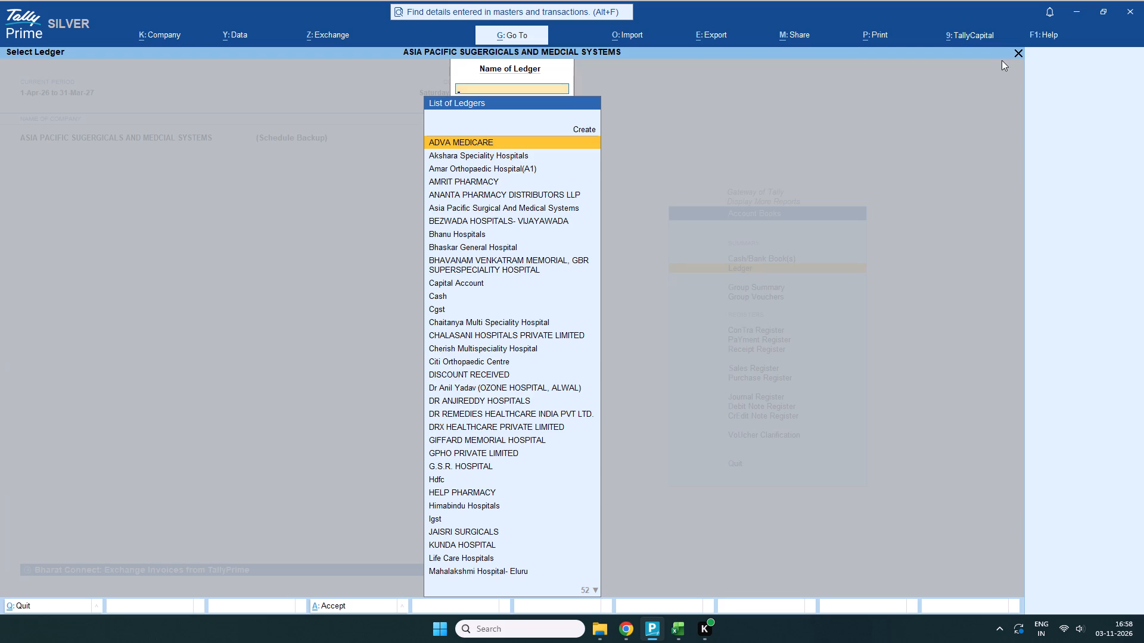